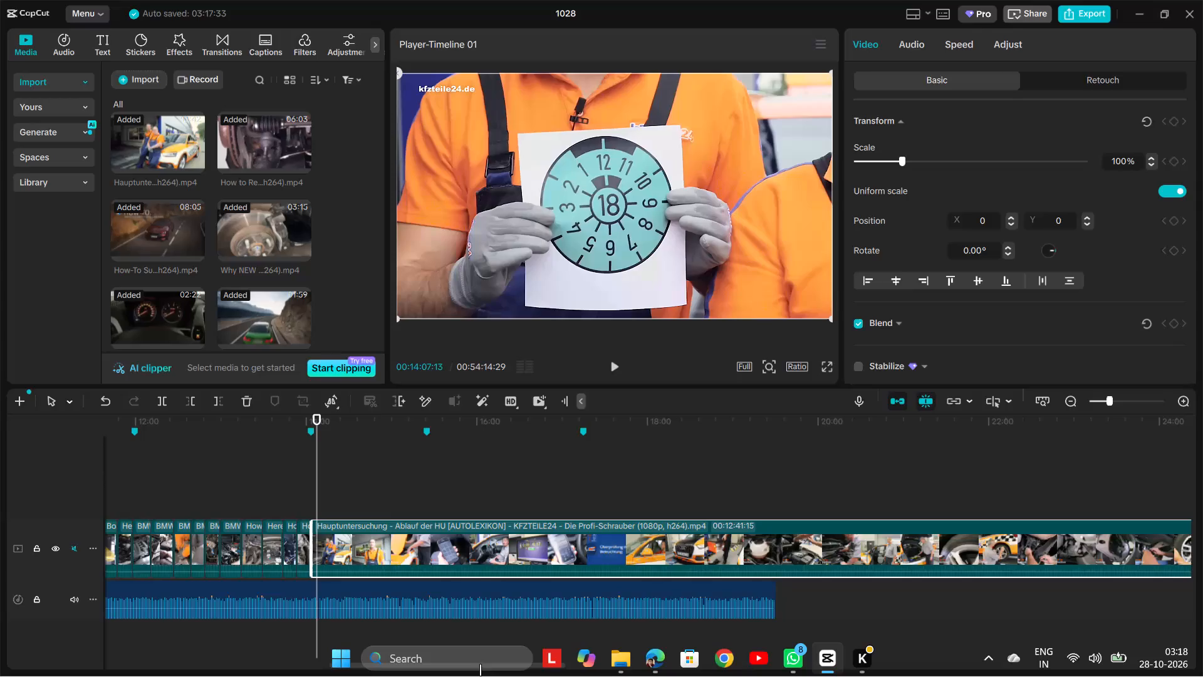
Split the Hauptuntersuchung clip at 00:19:03:22, where the engine-bay inspection starts, and delete the part before the cut.
{"action": "left_click", "coordinate": [372, 476]}
{"action": "left_click_drag", "start_coordinate": [372, 476], "coordinate": [662, 481]}
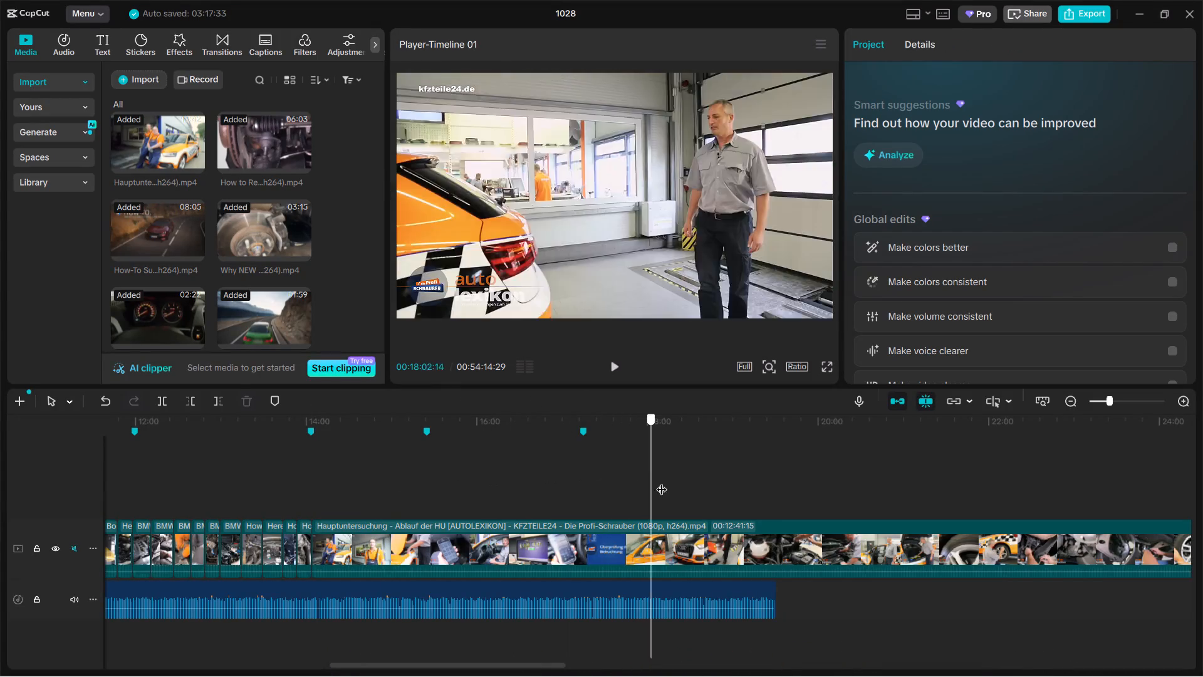
{"action": "left_click_drag", "start_coordinate": [662, 481], "coordinate": [737, 483]}
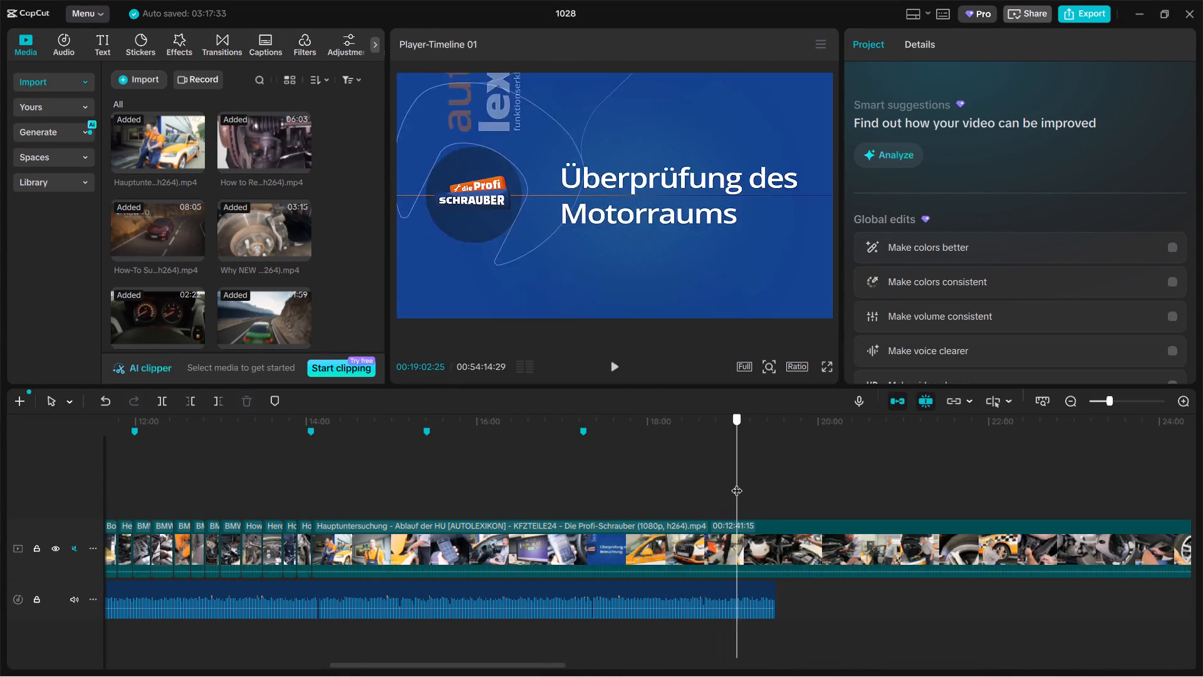
{"action": "left_click_drag", "start_coordinate": [737, 483], "coordinate": [738, 484]}
{"action": "left_click", "coordinate": [770, 561]}
{"action": "key", "text": "ctrl+b"}
{"action": "left_click", "coordinate": [666, 542]}
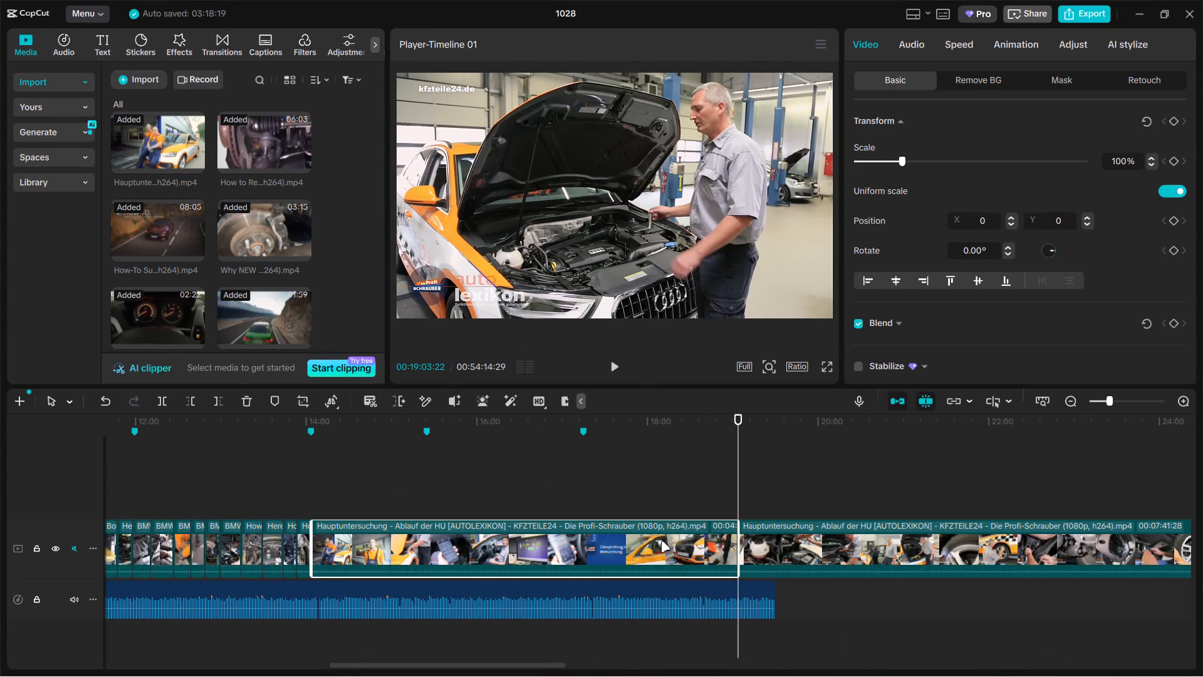
{"action": "key", "text": "BackSpace"}
Split the Hauptuntersuchung engine-bay footage at 00:14:15:15 and delete the rest of that clip.
{"action": "left_click", "coordinate": [317, 487]}
{"action": "left_click_drag", "start_coordinate": [317, 487], "coordinate": [324, 486]}
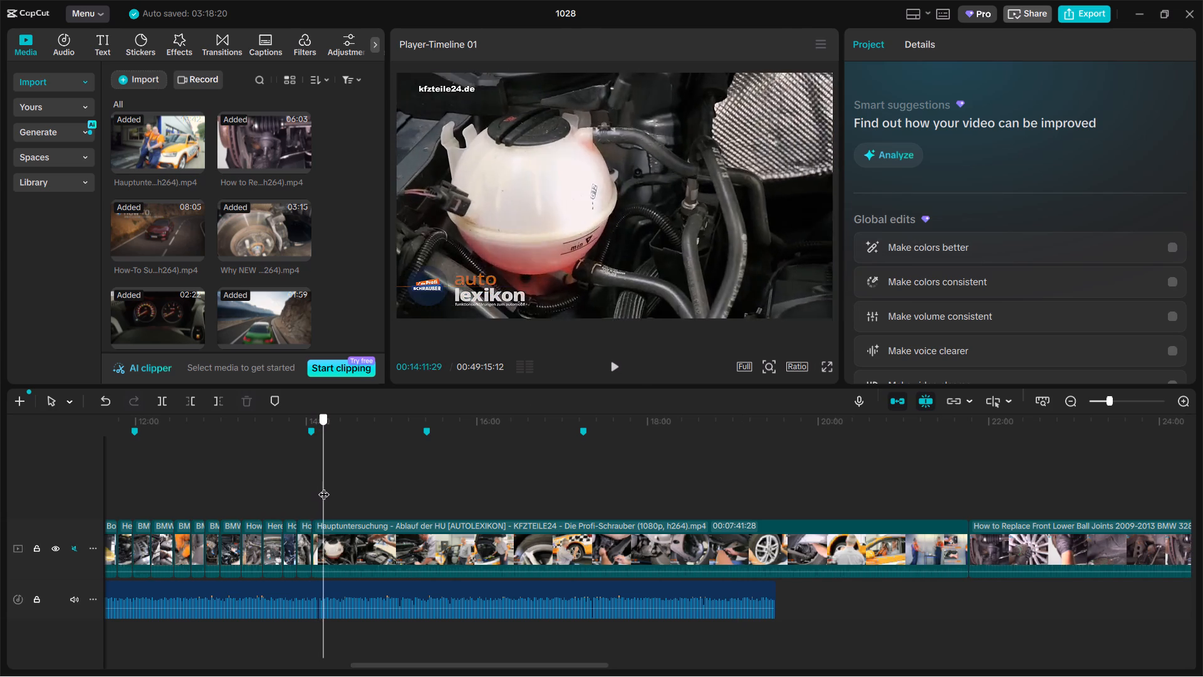
{"action": "left_click_drag", "start_coordinate": [324, 486], "coordinate": [328, 486]}
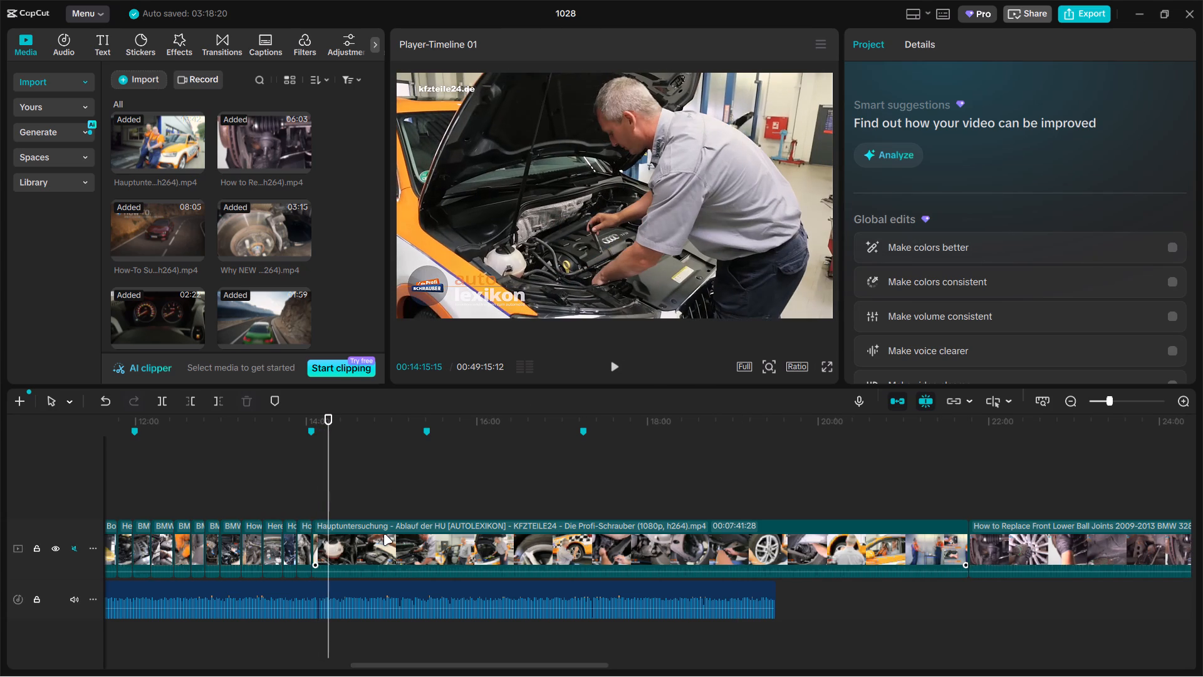
{"action": "left_click", "coordinate": [383, 534]}
{"action": "key", "text": "ctrl+b"}
{"action": "key", "text": "BackSpace"}
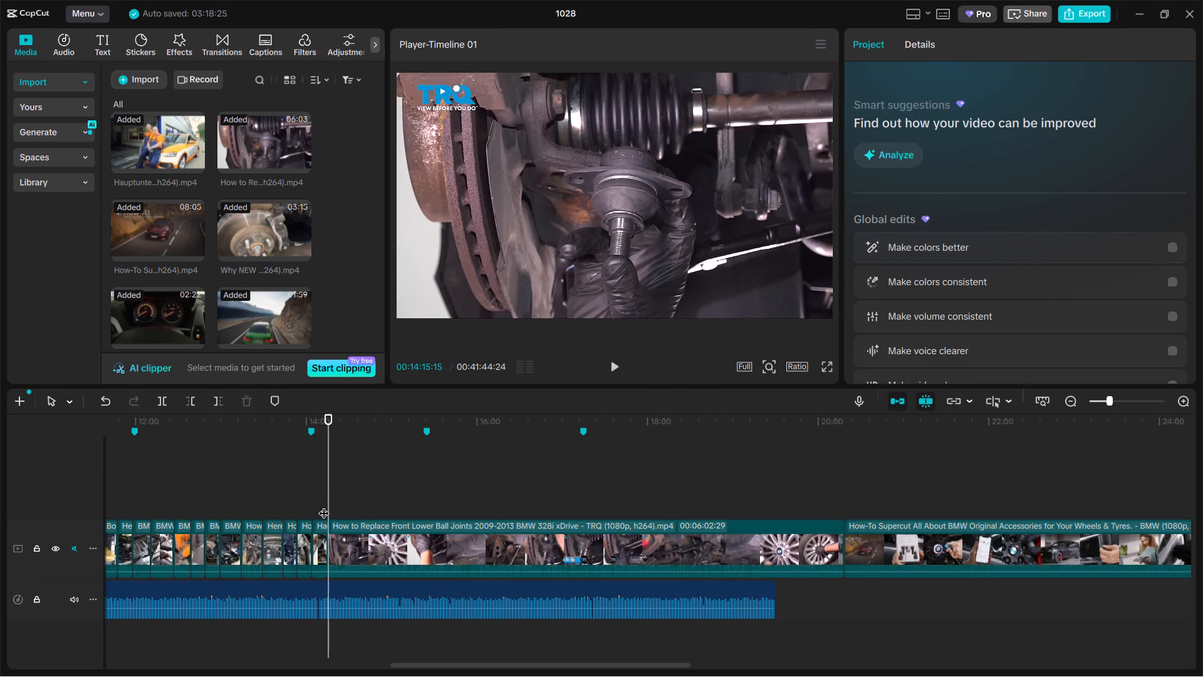
Scale the short Hauptuntersuchung clip to 136% and reposition it to X -338, Y -310, cropping out the logos.
{"action": "left_click", "coordinate": [323, 505]}
{"action": "left_click", "coordinate": [596, 181]}
{"action": "left_click_drag", "start_coordinate": [903, 163], "coordinate": [919, 157]}
{"action": "left_click_drag", "start_coordinate": [724, 177], "coordinate": [685, 213]}
Split the Front Lower Ball Joints clip at 00:15:13:20 and delete the part before the cut.
{"action": "left_click", "coordinate": [412, 501]}
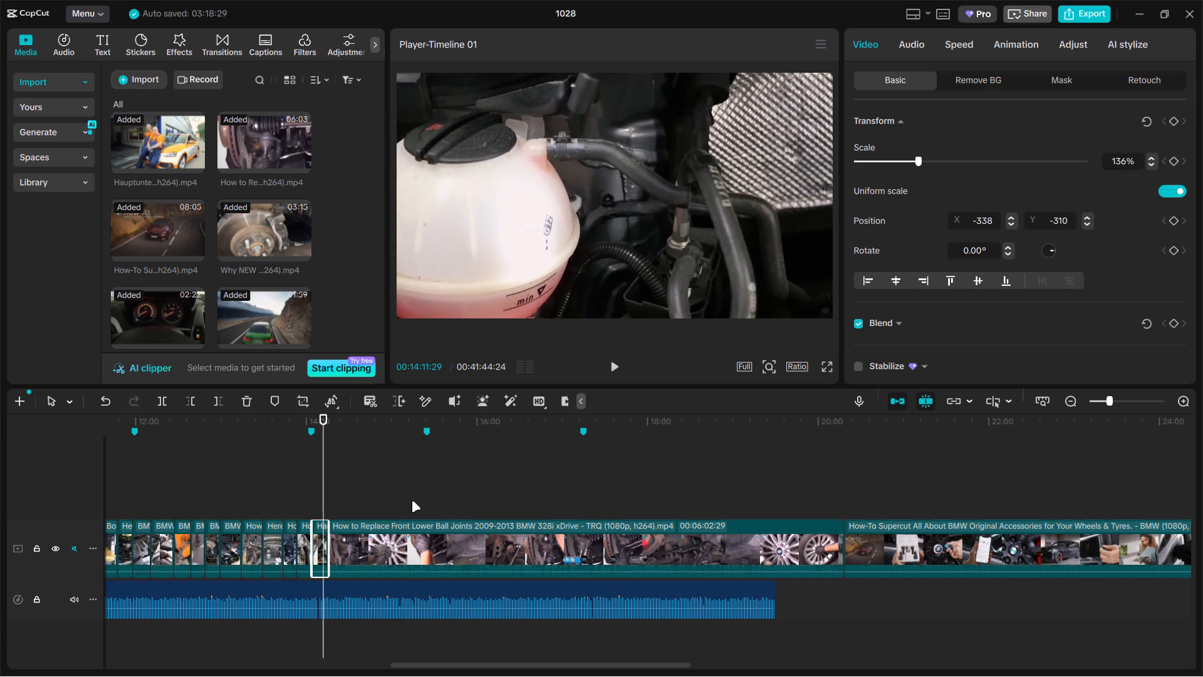
{"action": "left_click", "coordinate": [414, 496]}
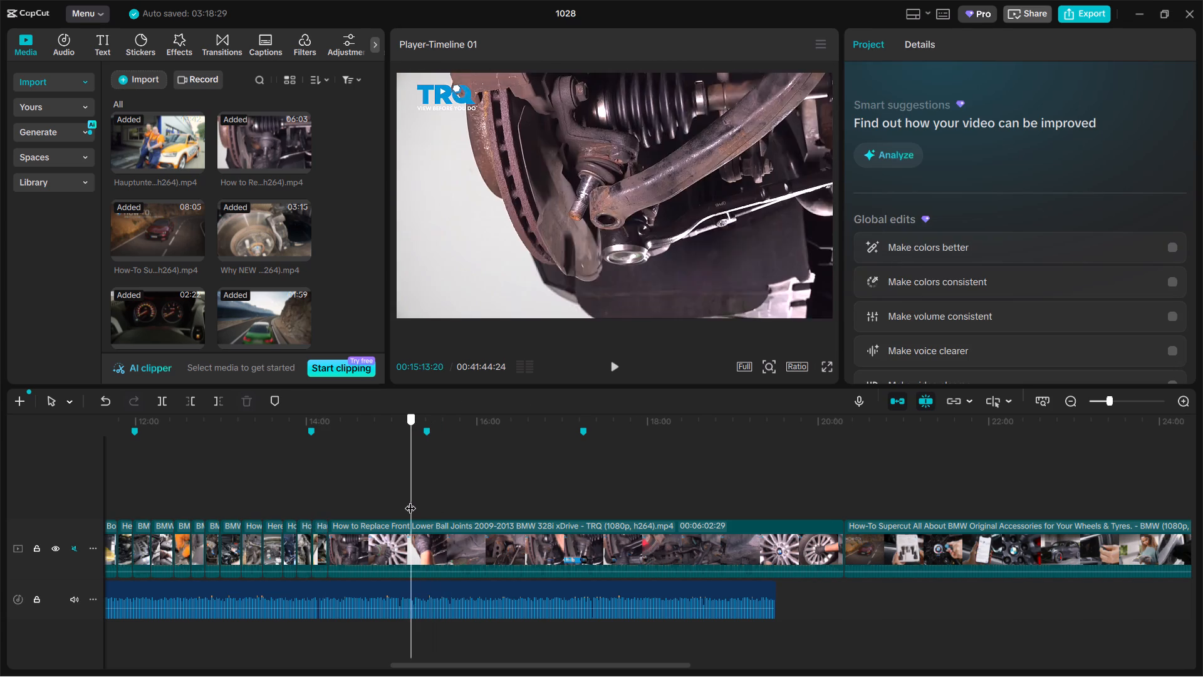
{"action": "left_click", "coordinate": [434, 560]}
{"action": "key", "text": "ctrl+b"}
{"action": "left_click", "coordinate": [368, 545]}
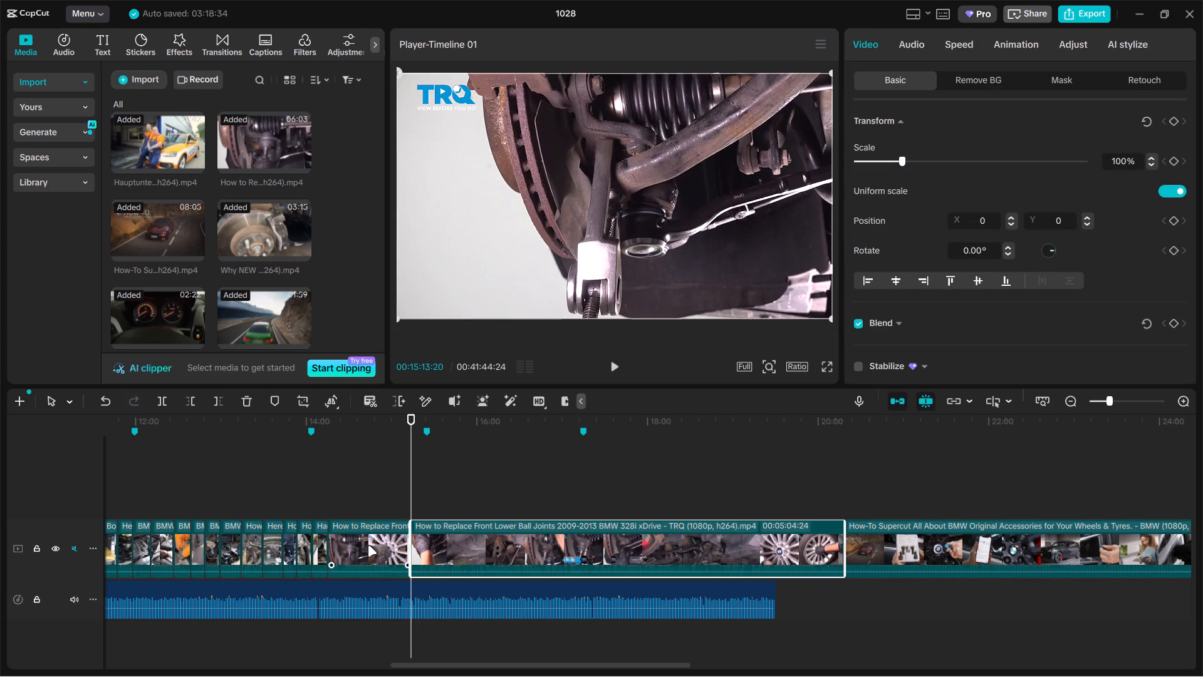
{"action": "key", "text": "BackSpace"}
Split the remaining Ball Joints clip at 00:14:26:29 and delete everything after the cut.
{"action": "double_click", "coordinate": [346, 505]}
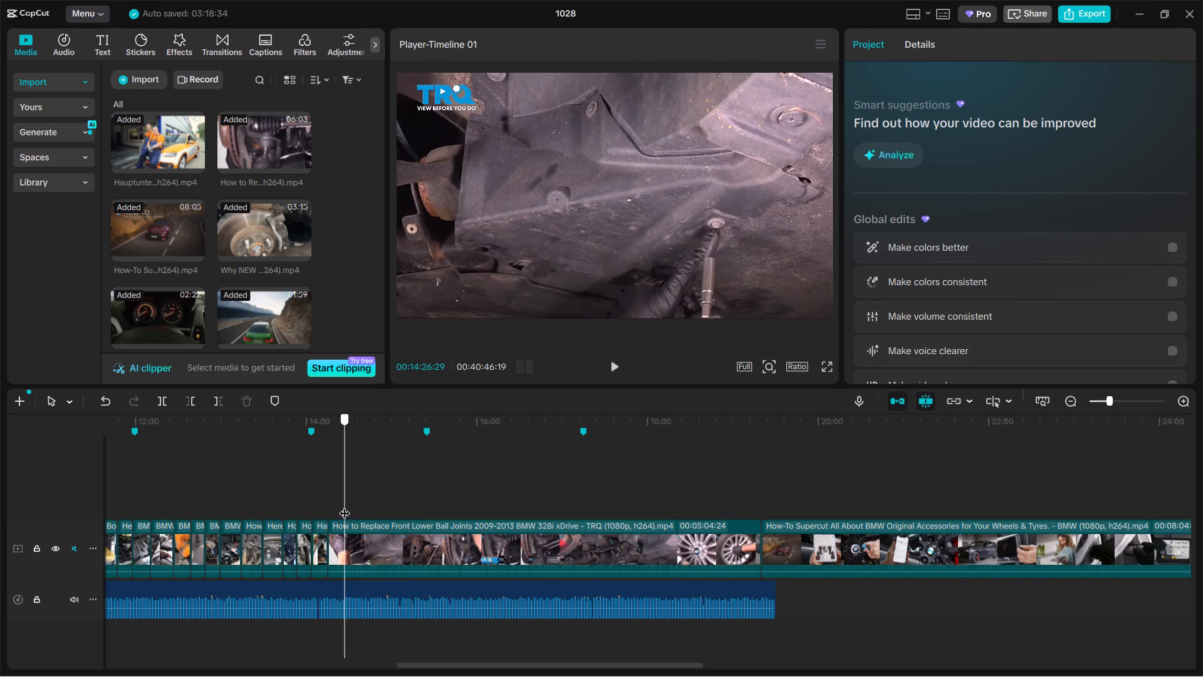
{"action": "left_click", "coordinate": [387, 542]}
{"action": "key", "text": "ctrl+b"}
{"action": "key", "text": "BackSpace"}
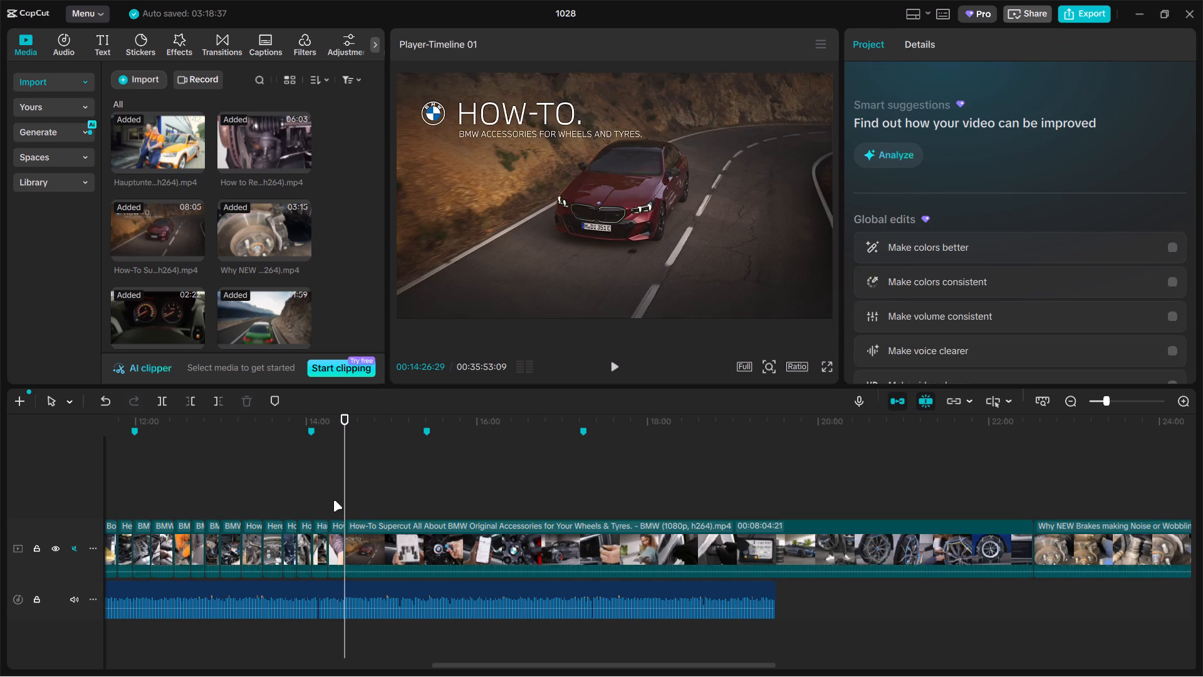
Scale the short Ball Joints clip to 151% so the TRQ logo falls outside the frame.
{"action": "left_click", "coordinate": [332, 500]}
{"action": "left_click", "coordinate": [335, 497]}
{"action": "left_click", "coordinate": [486, 293]}
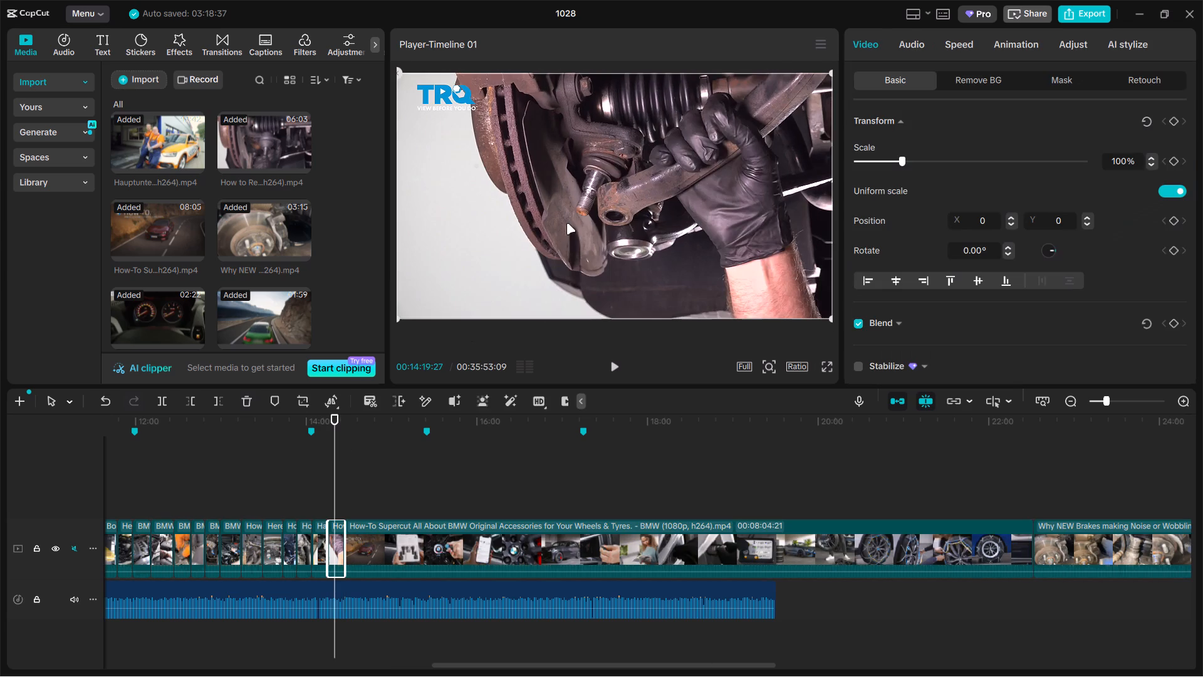
{"action": "left_click_drag", "start_coordinate": [904, 157], "coordinate": [927, 151]}
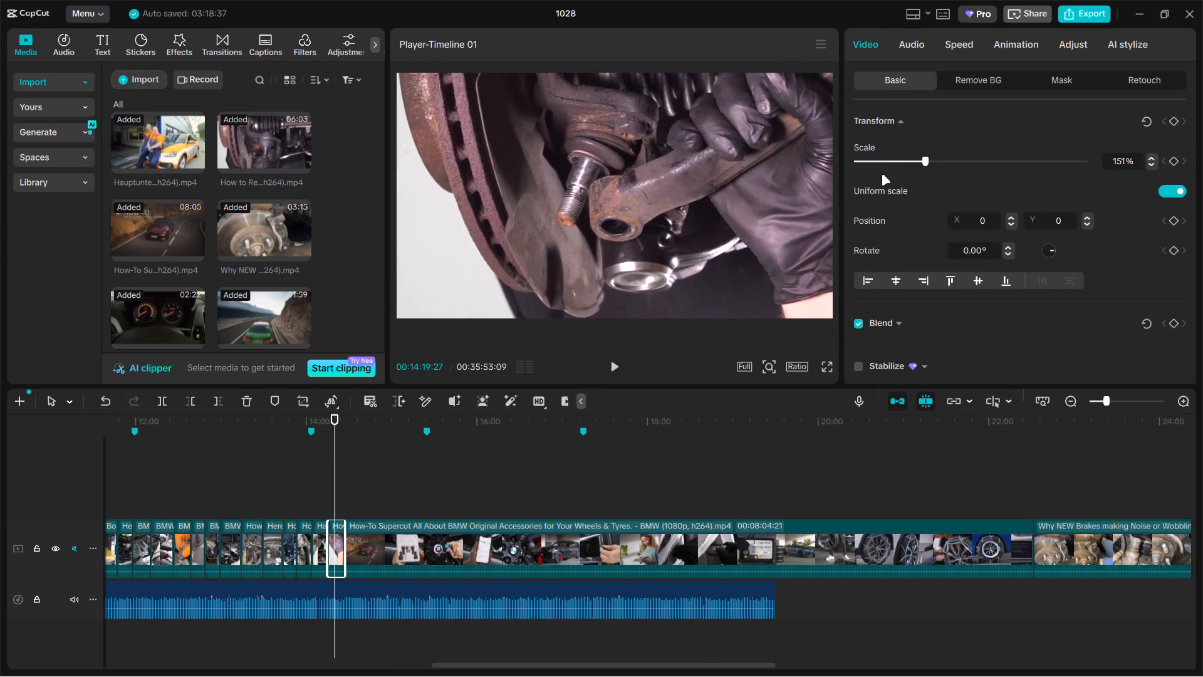
Split the How-To Supercut wheels and tyres clip at 00:16:24:05 and delete the part before the cut.
{"action": "left_click", "coordinate": [424, 488]}
{"action": "left_click_drag", "start_coordinate": [430, 488], "coordinate": [518, 489]}
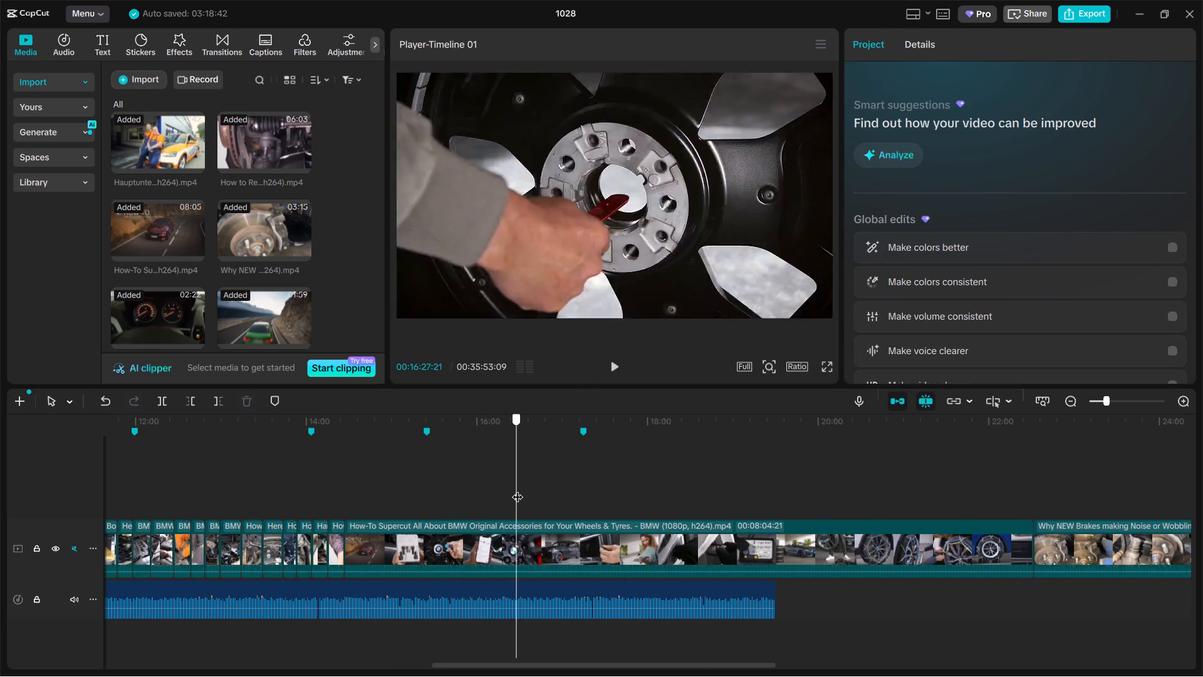
{"action": "left_click_drag", "start_coordinate": [518, 489], "coordinate": [511, 490]}
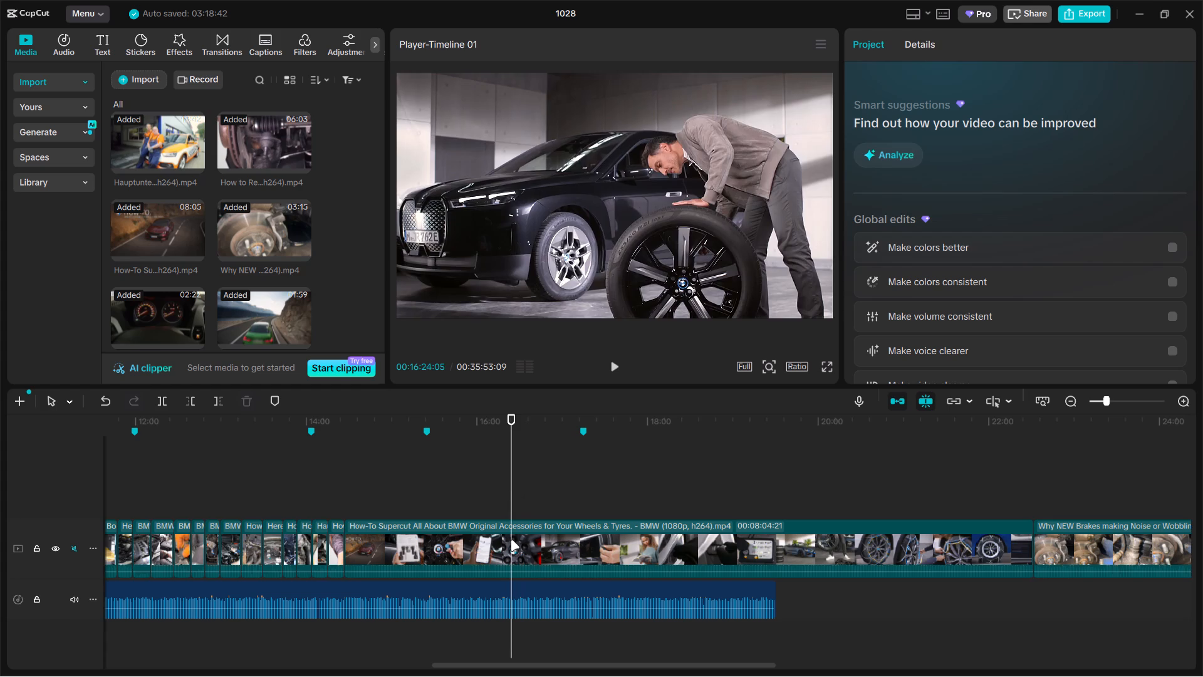
{"action": "left_click", "coordinate": [511, 540]}
{"action": "key", "text": "ctrl+b"}
{"action": "left_click", "coordinate": [453, 540]}
{"action": "key", "text": "BackSpace"}
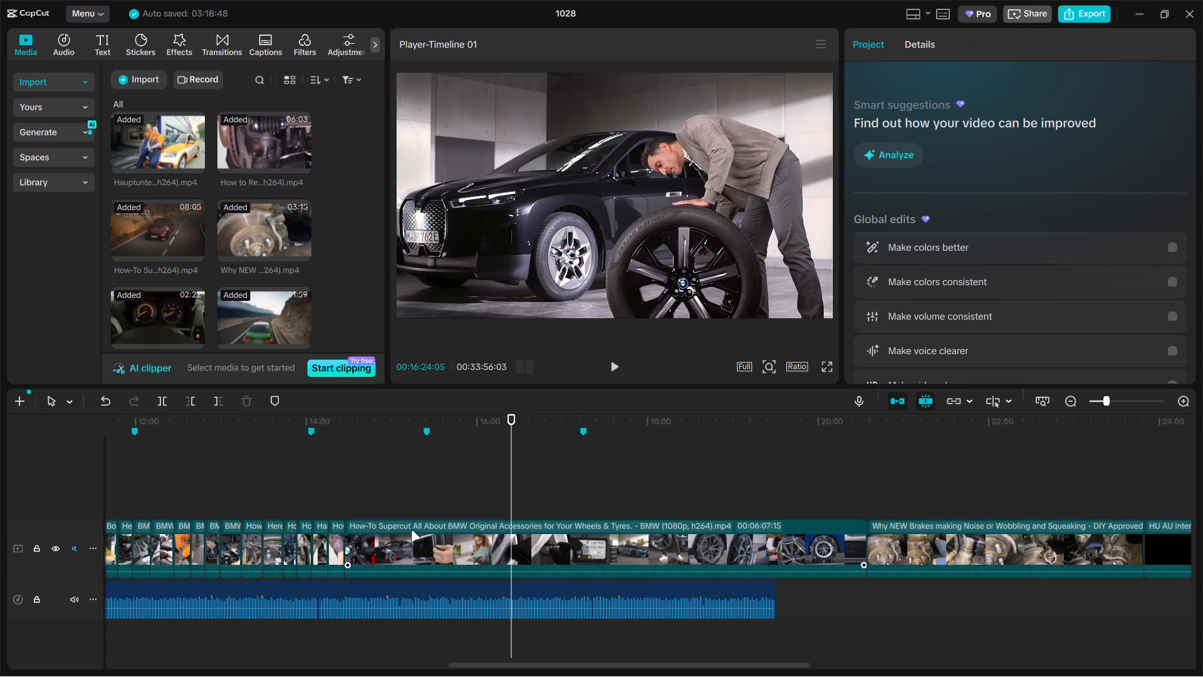
Split the How-To Supercut clip at 00:14:38:26, after the BMW wheel cap shot.
{"action": "left_click", "coordinate": [345, 506]}
{"action": "left_click_drag", "start_coordinate": [345, 506], "coordinate": [359, 503]}
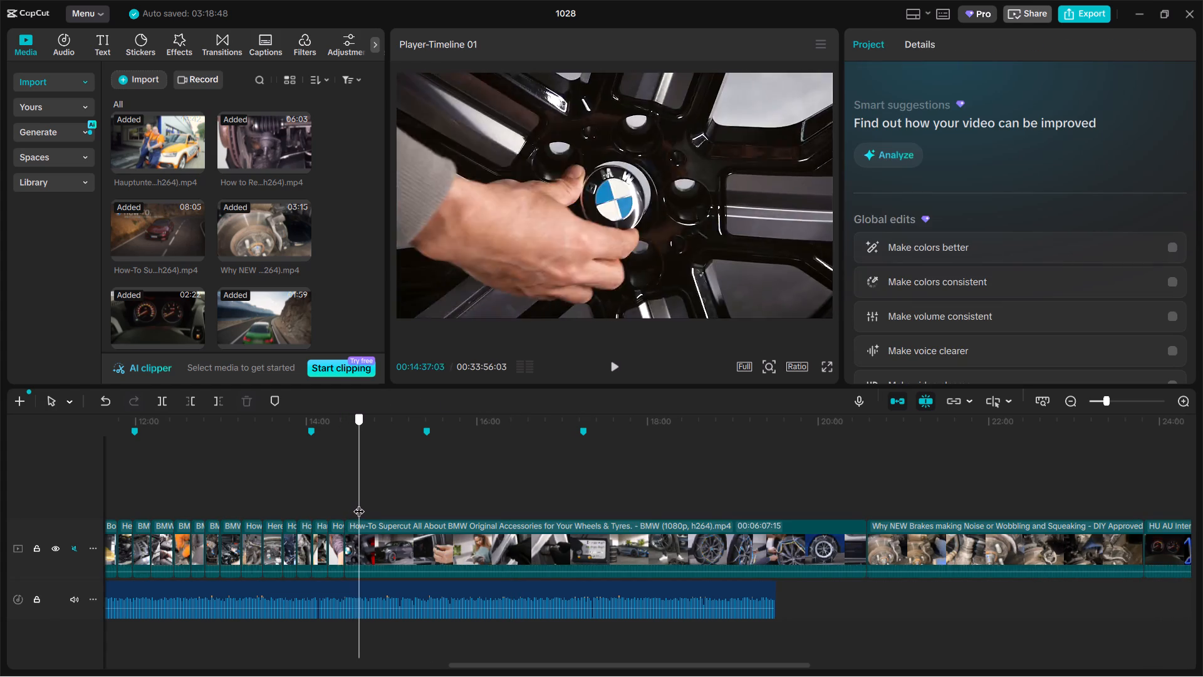
{"action": "left_click_drag", "start_coordinate": [359, 503], "coordinate": [362, 503]}
{"action": "left_click", "coordinate": [383, 539]}
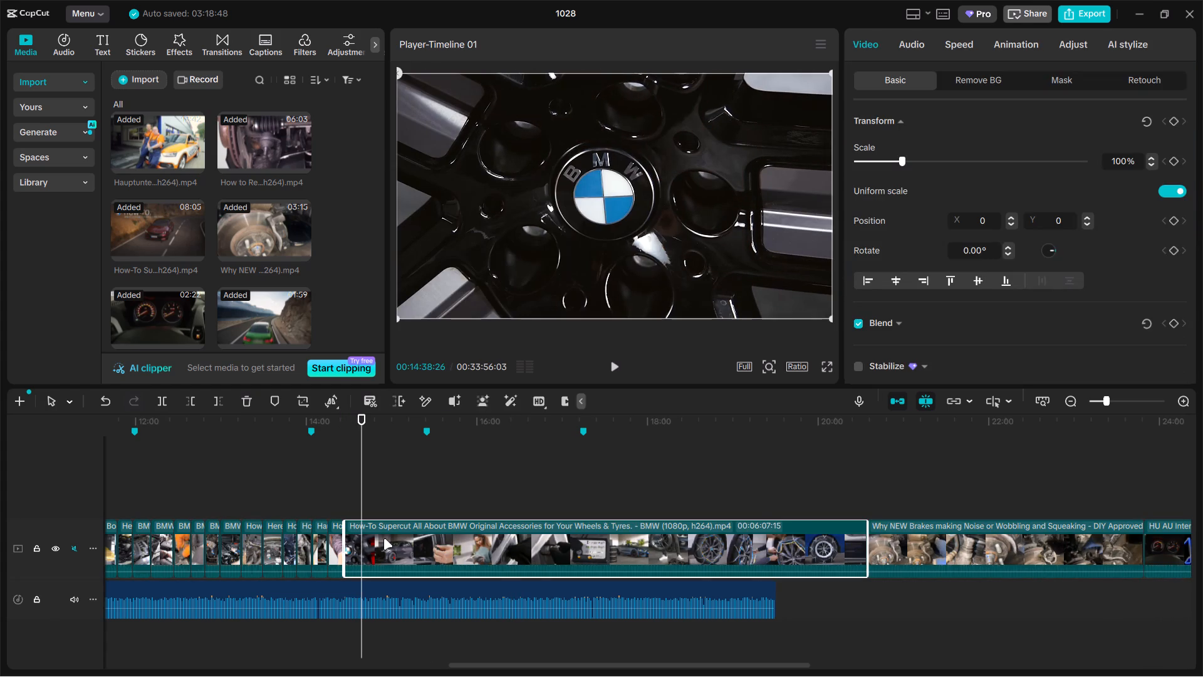
{"action": "key", "text": "ctrl+b"}
Split the remaining How-To Supercut clip at 00:16:54:04 and delete the section between the two cuts.
{"action": "left_click", "coordinate": [432, 491]}
{"action": "left_click_drag", "start_coordinate": [434, 491], "coordinate": [548, 492]}
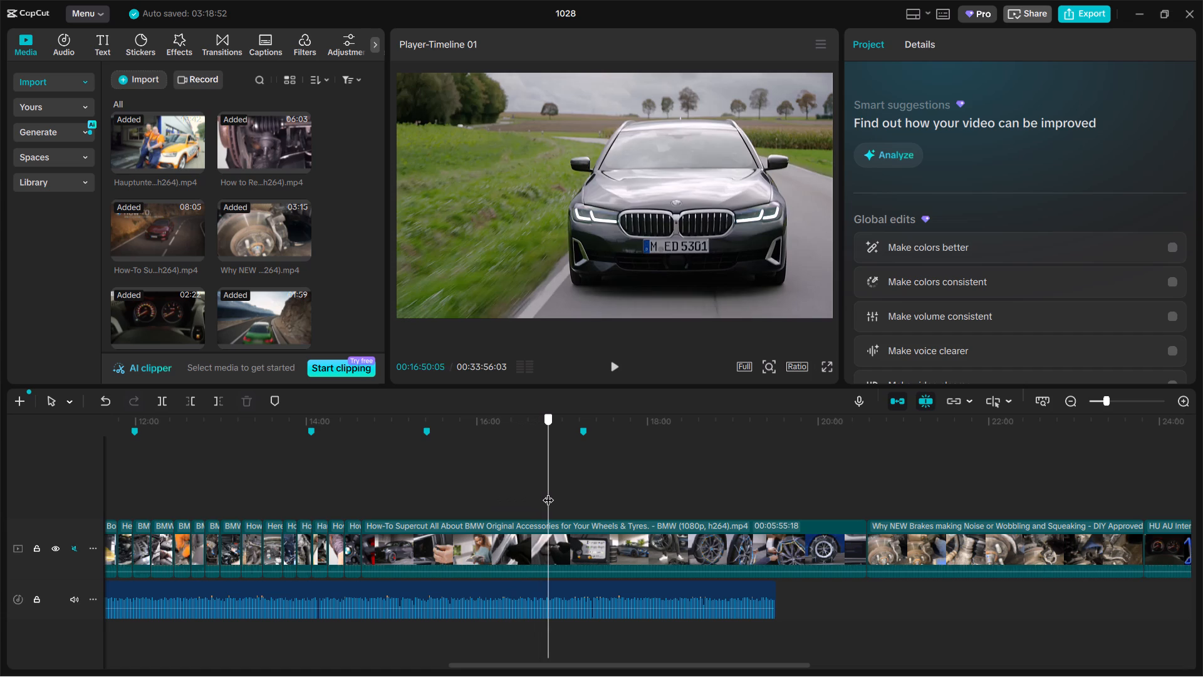
{"action": "left_click_drag", "start_coordinate": [548, 492], "coordinate": [554, 500]}
{"action": "left_click", "coordinate": [560, 538]}
{"action": "key", "text": "ctrl+b"}
{"action": "left_click", "coordinate": [514, 536]}
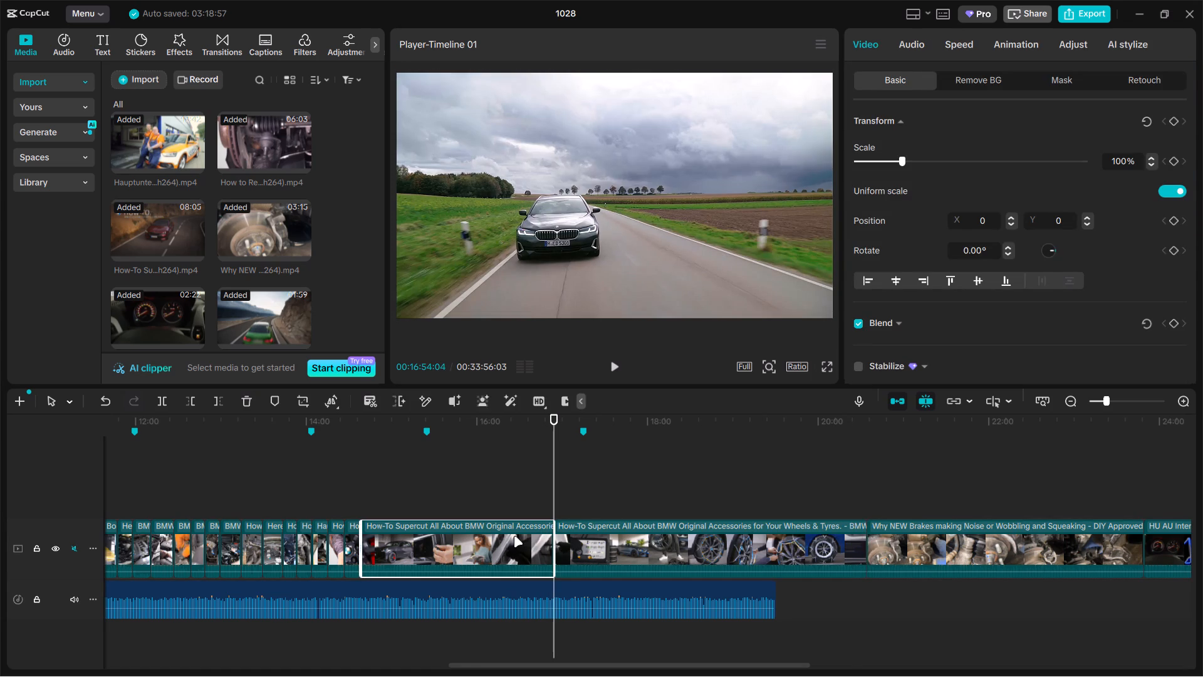
{"action": "key", "text": "BackSpace"}
Split the How-To Supercut clip at 00:14:49:00, at the BMW Mobility System shot, and delete the remainder.
{"action": "left_click", "coordinate": [365, 500]}
{"action": "left_click_drag", "start_coordinate": [365, 500], "coordinate": [371, 496]}
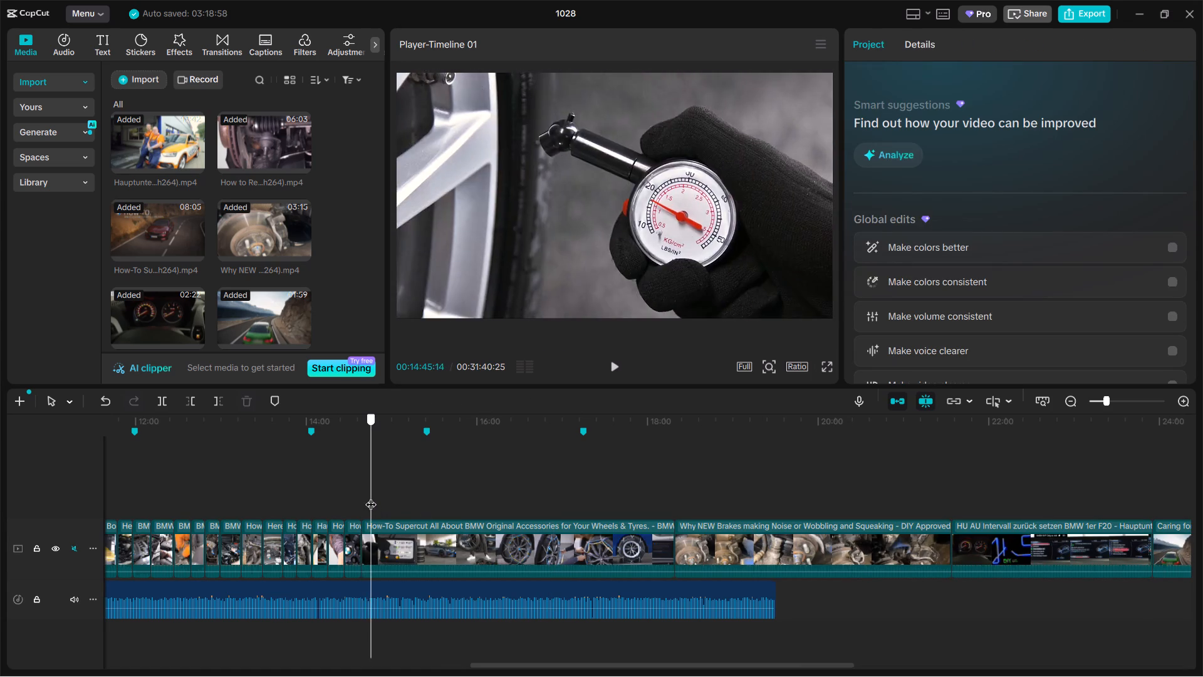
{"action": "left_click_drag", "start_coordinate": [371, 496], "coordinate": [376, 495]}
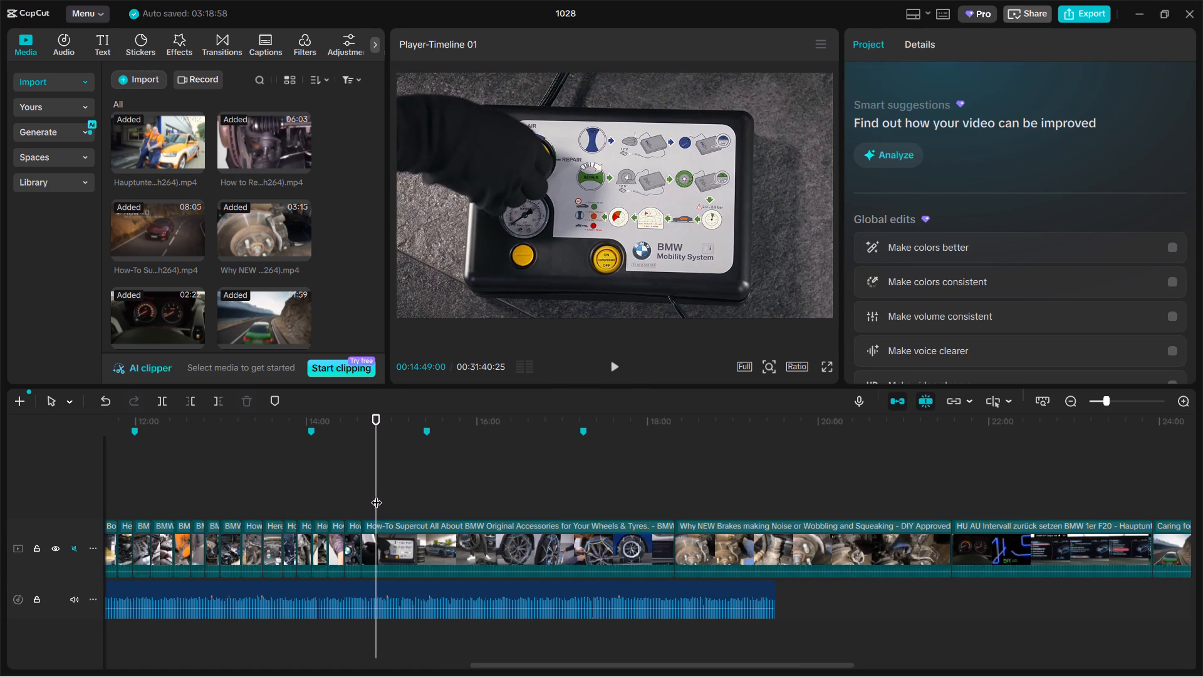
{"action": "left_click", "coordinate": [410, 529]}
{"action": "key", "text": "ctrl+b"}
{"action": "key", "text": "BackSpace"}
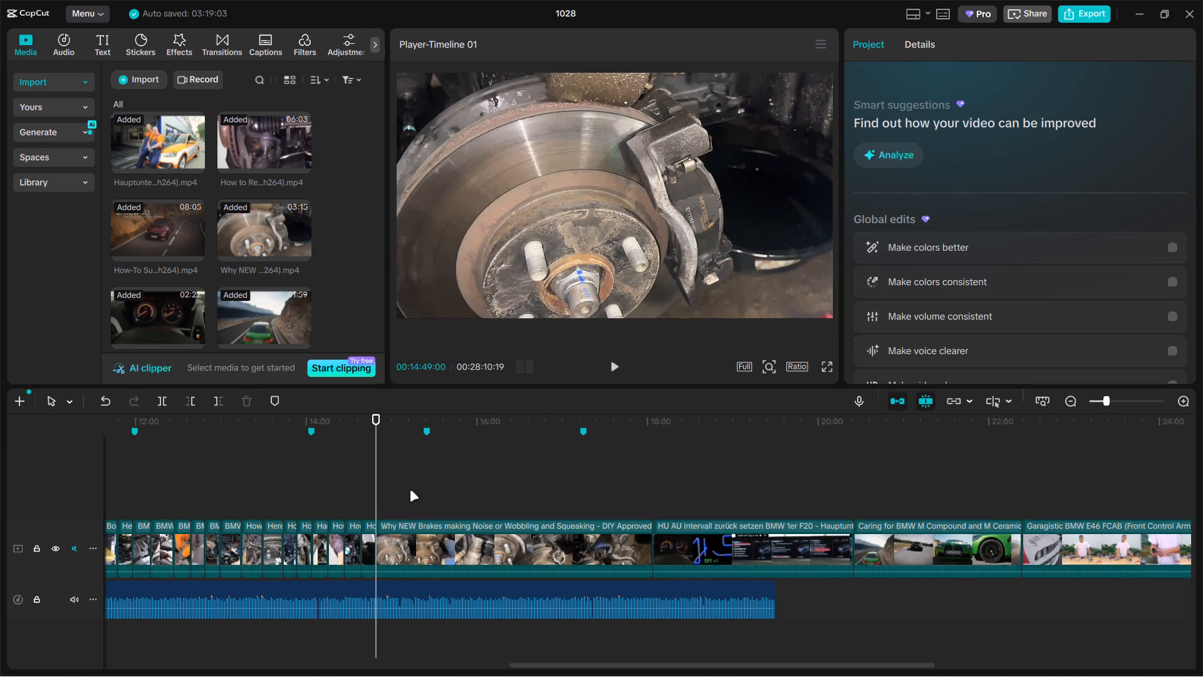
Split the Why NEW Brakes clip at 00:16:04:24 and delete the part before the cut.
{"action": "left_click", "coordinate": [410, 489]}
{"action": "left_click_drag", "start_coordinate": [410, 489], "coordinate": [484, 487]}
{"action": "left_click", "coordinate": [491, 543]}
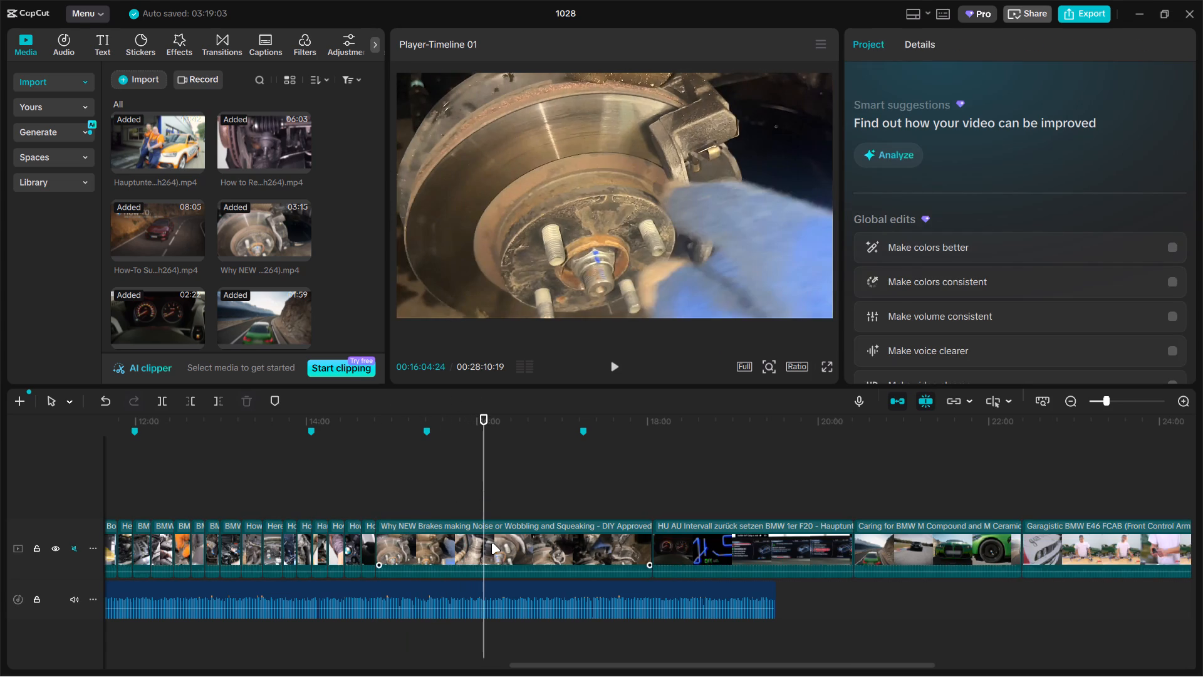
{"action": "key", "text": "ctrl+b"}
{"action": "left_click", "coordinate": [458, 537]}
{"action": "key", "text": "BackSpace"}
Split the remaining Why NEW Brakes clip at 00:14:58:07 and delete everything after the cut.
{"action": "left_click", "coordinate": [384, 504]}
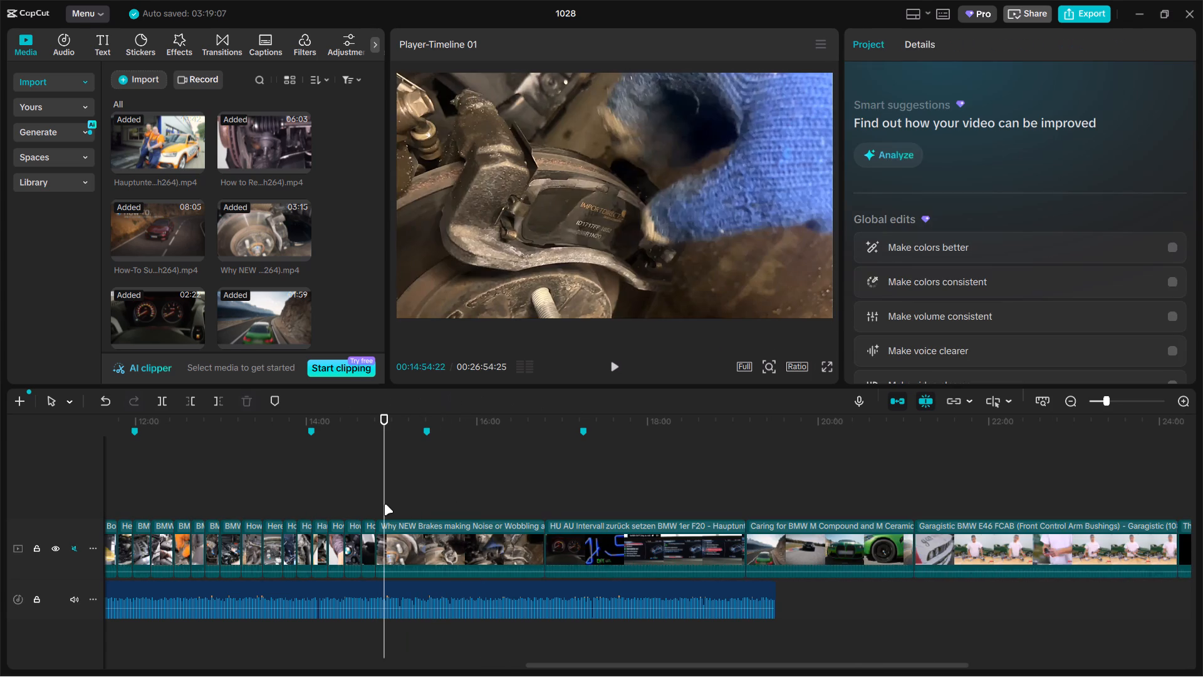
{"action": "left_click", "coordinate": [389, 502]}
{"action": "left_click", "coordinate": [428, 536]}
{"action": "key", "text": "ctrl+b"}
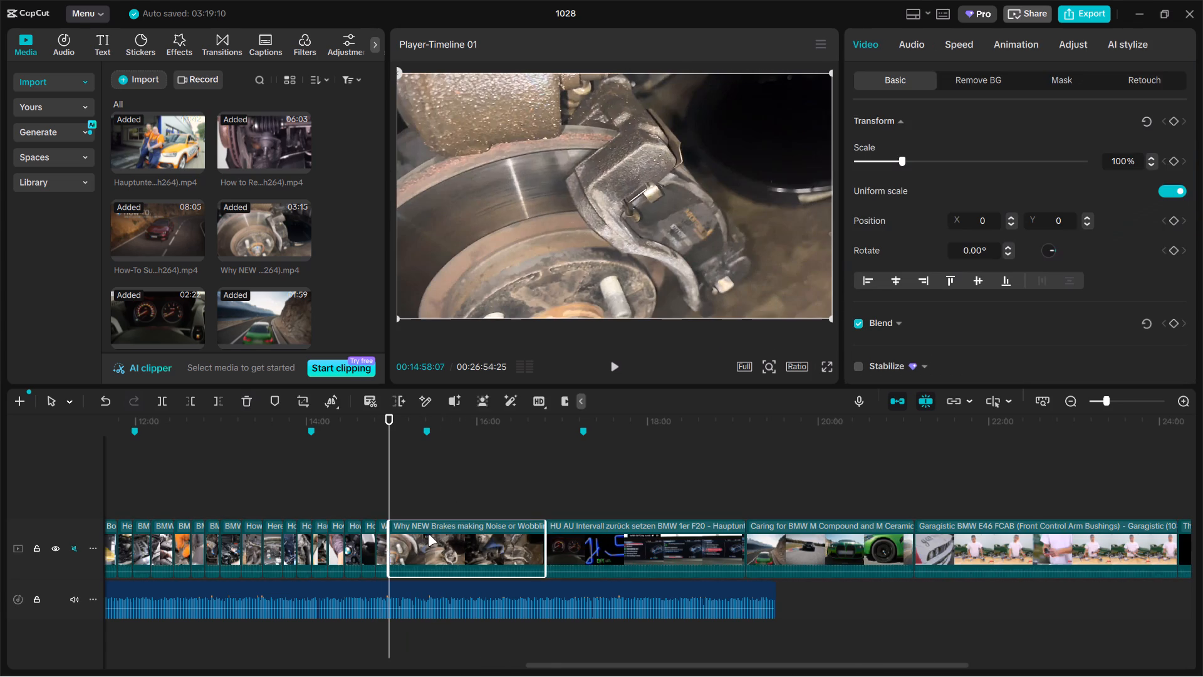
{"action": "key", "text": "BackSpace"}
Move the last short How-To Supercut clip from the main track onto a new track above it.
{"action": "scroll", "coordinate": [411, 515], "scroll_direction": "up", "scroll_amount": 10, "text": "ctrl"}
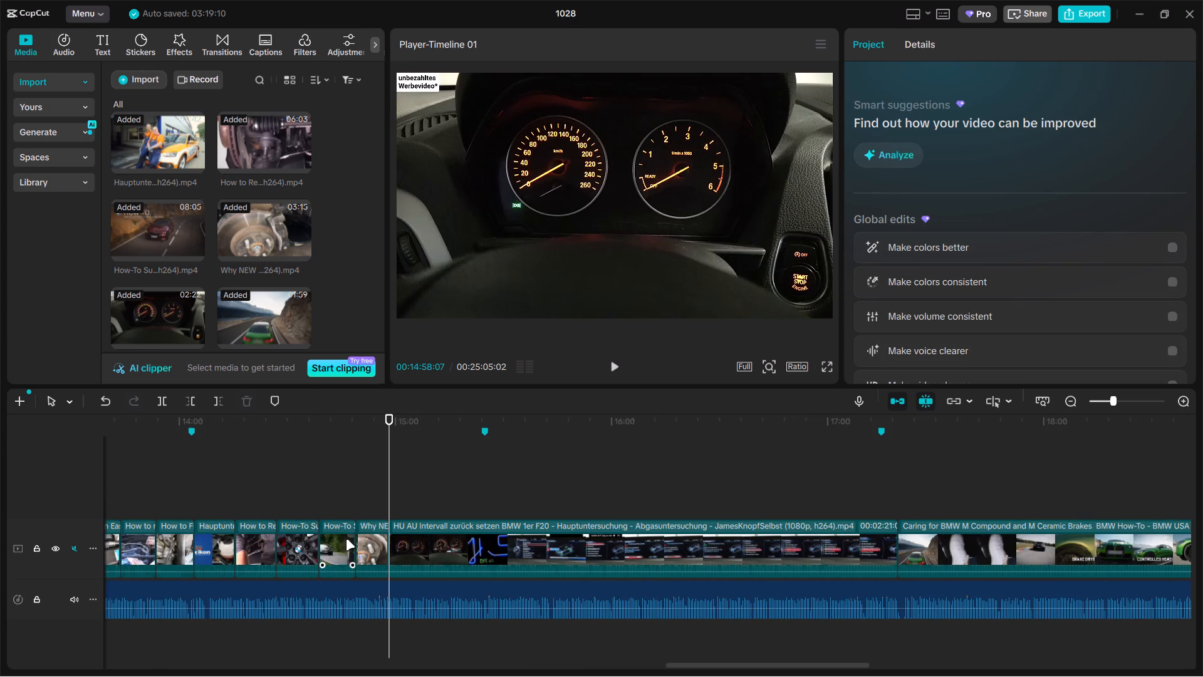
{"action": "left_click_drag", "start_coordinate": [341, 539], "coordinate": [313, 472]}
Split the HU AU Intervall clip at 00:15:35:04, on the Servicebedarf display, and delete the part before the cut.
{"action": "left_click", "coordinate": [376, 495]}
{"action": "left_click", "coordinate": [382, 495]}
{"action": "left_click_drag", "start_coordinate": [385, 495], "coordinate": [466, 496]}
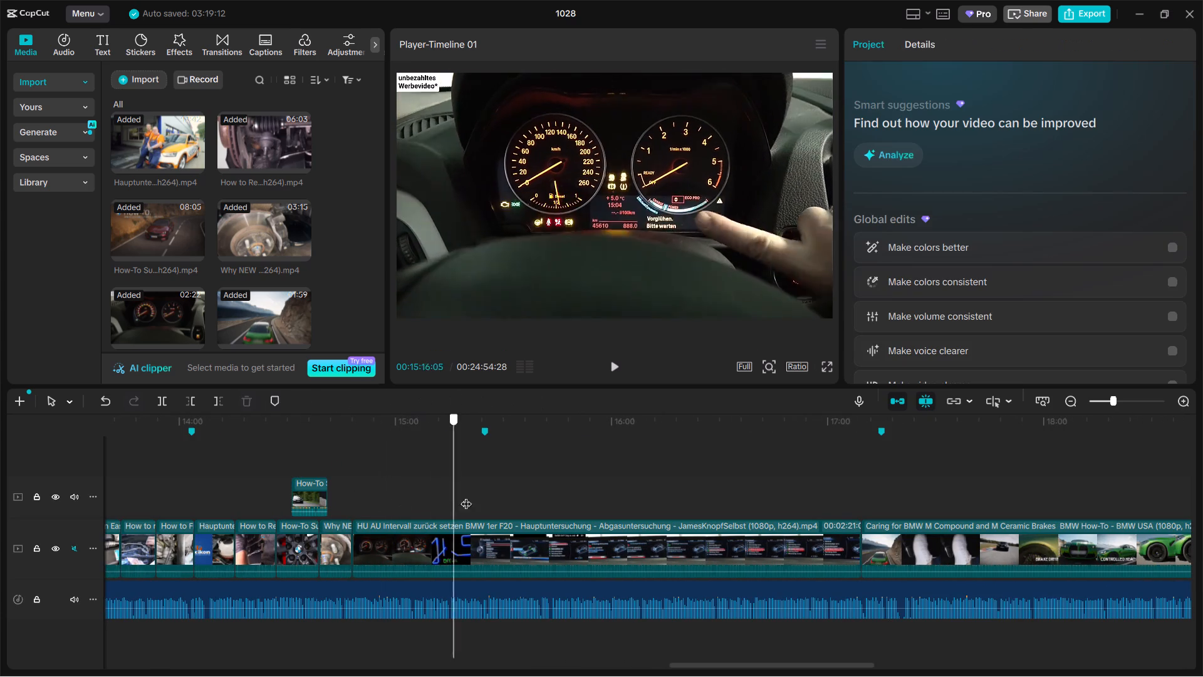
{"action": "left_click_drag", "start_coordinate": [466, 496], "coordinate": [803, 497]}
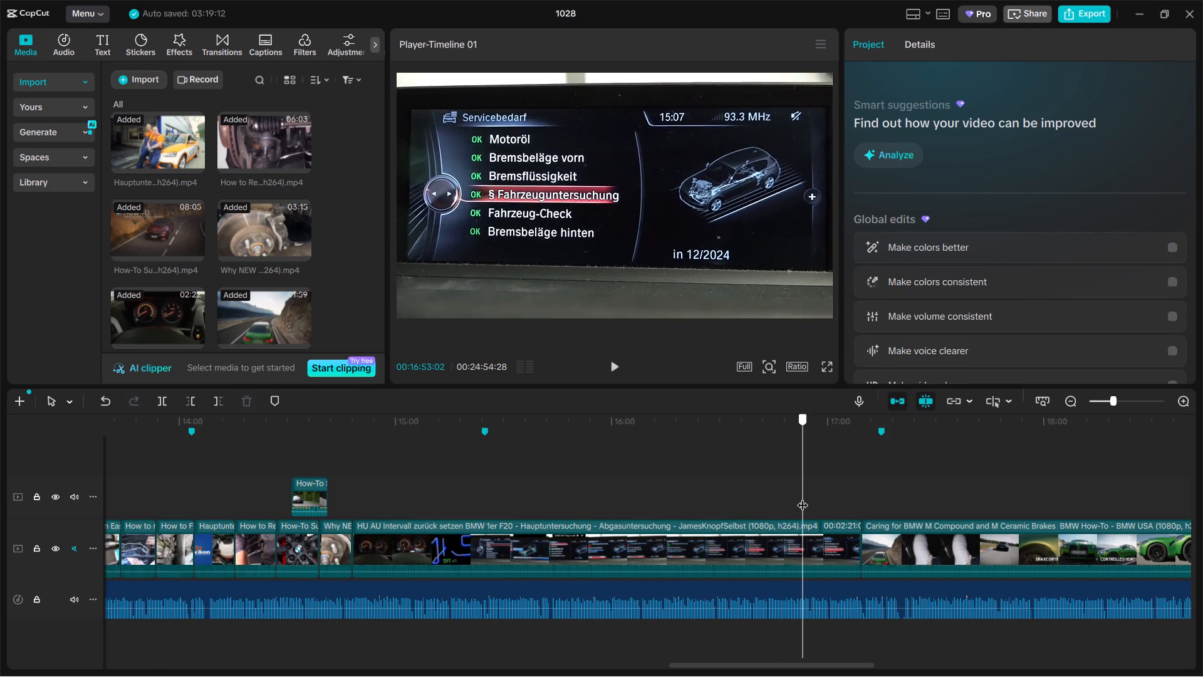
{"action": "left_click_drag", "start_coordinate": [803, 497], "coordinate": [510, 500]}
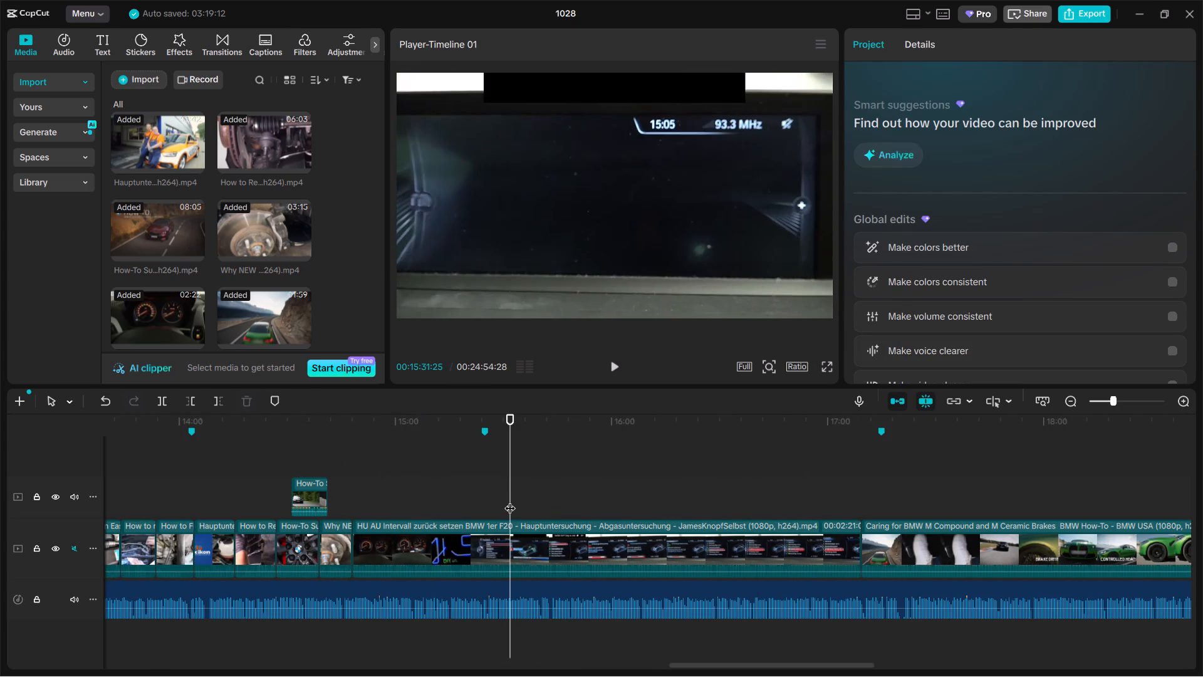
{"action": "left_click", "coordinate": [529, 550]}
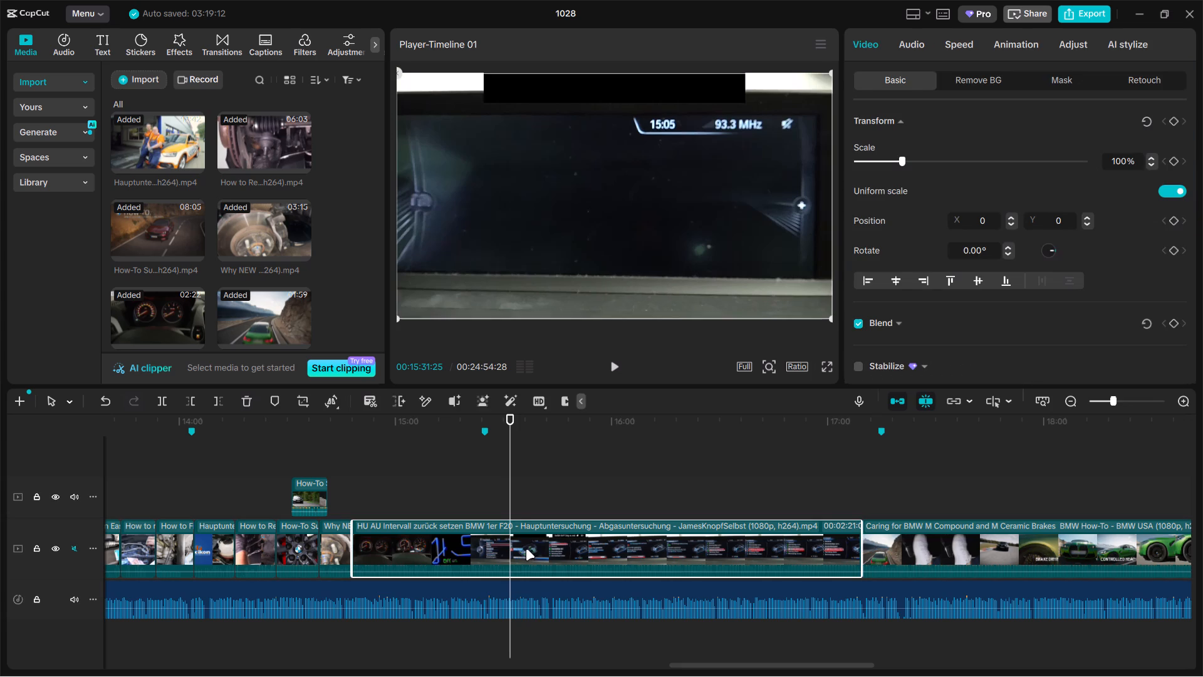
{"action": "left_click_drag", "start_coordinate": [509, 496], "coordinate": [522, 493]}
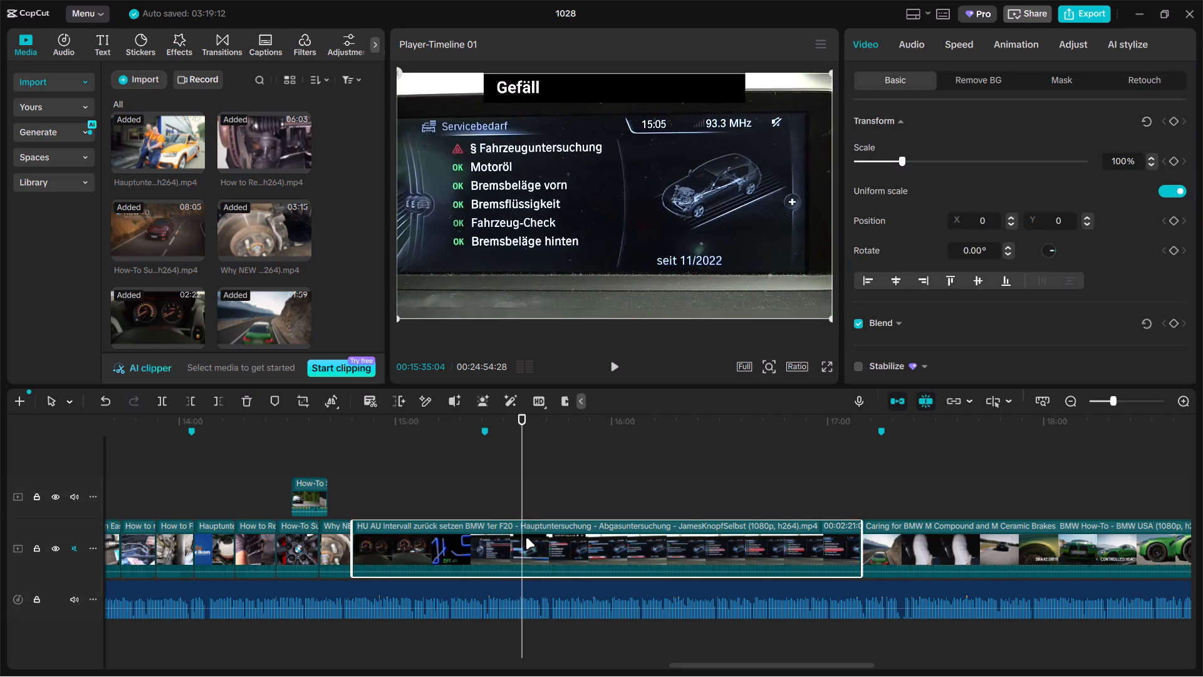
{"action": "key", "text": "ctrl+b"}
{"action": "left_click", "coordinate": [497, 542]}
{"action": "key", "text": "BackSpace"}
Split the remaining HU AU Intervall clip at 00:14:53:11 and delete everything after the cut.
{"action": "left_click", "coordinate": [372, 501]}
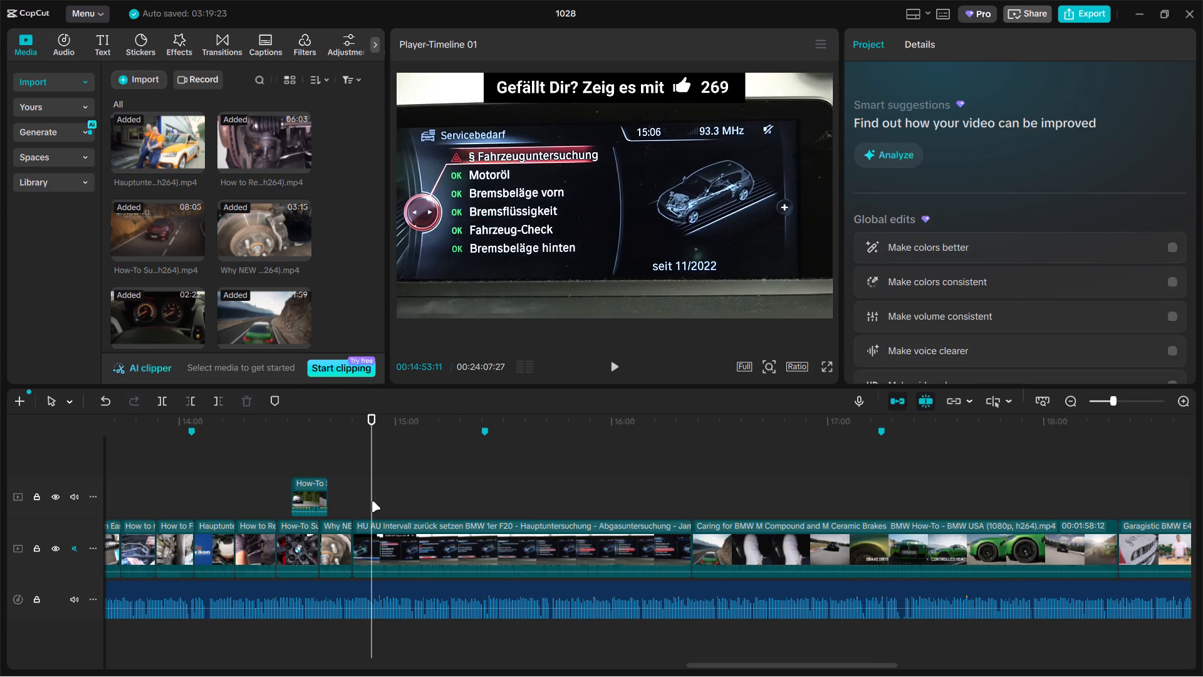
{"action": "left_click", "coordinate": [419, 542]}
{"action": "key", "text": "ctrl+b"}
{"action": "key", "text": "BackSpace"}
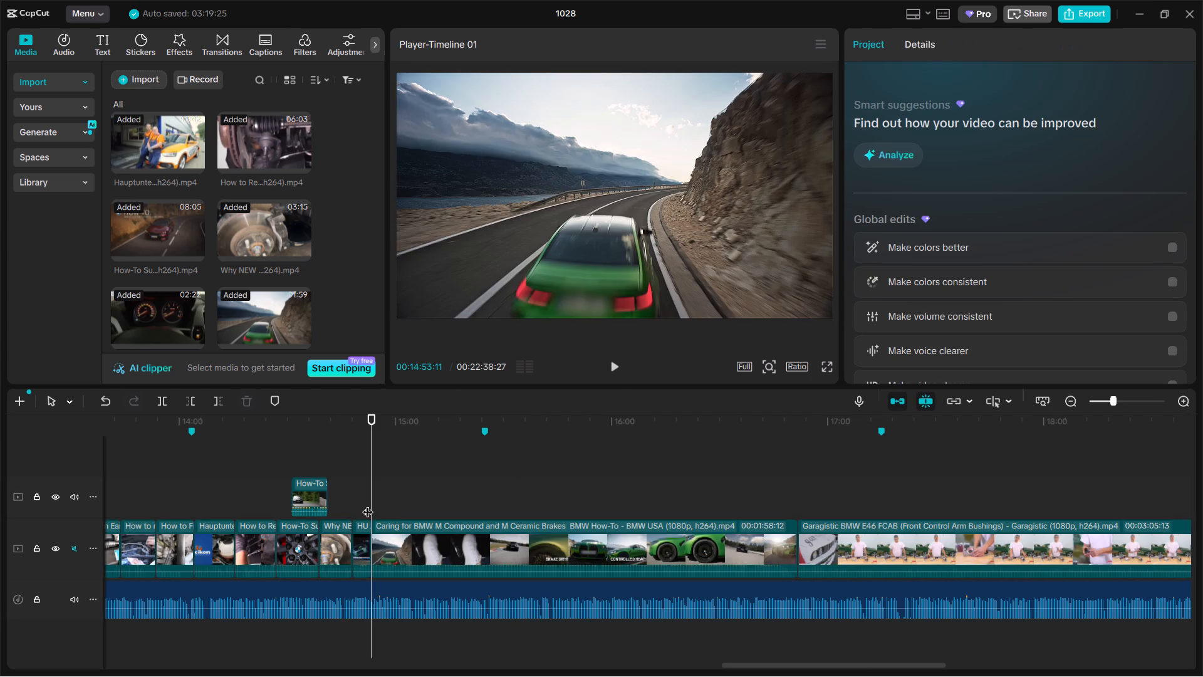
Scale up the short HU AU Intervall clip so the banner above the Servicebedarf display is cropped out.
{"action": "left_click", "coordinate": [364, 500]}
{"action": "left_click", "coordinate": [544, 280]}
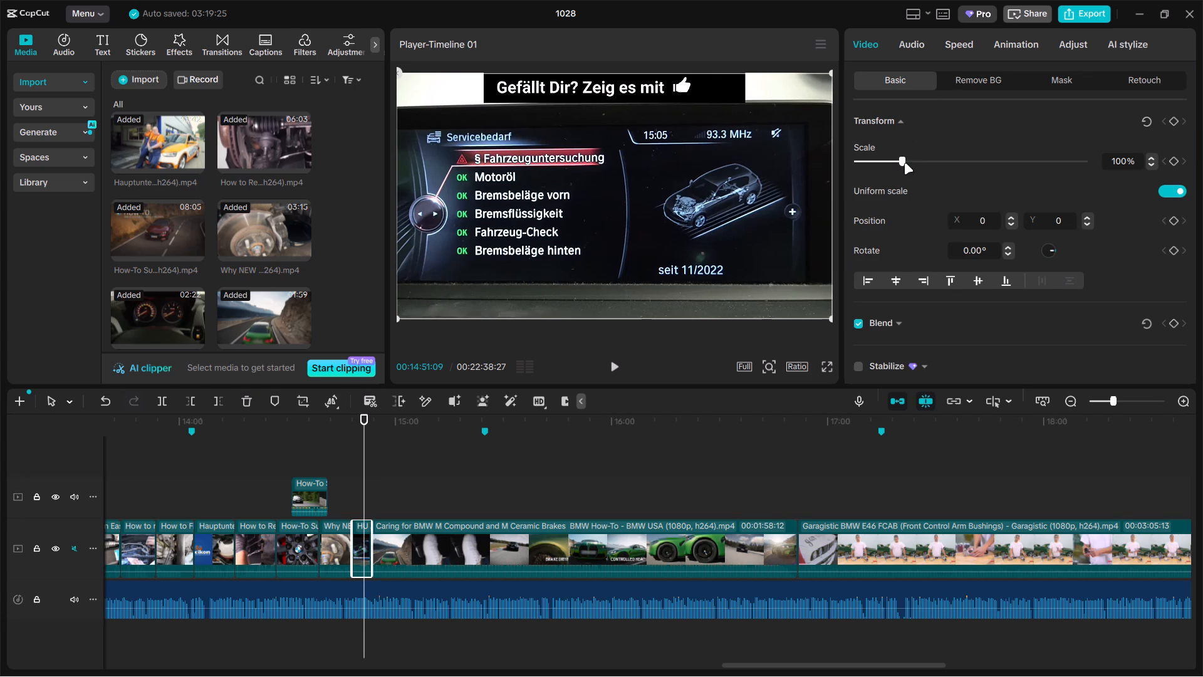
{"action": "left_click_drag", "start_coordinate": [904, 163], "coordinate": [920, 152]}
Split the Caring for BMW M Compound brakes clip at 00:14:59:09 and delete everything after the cut.
{"action": "left_click", "coordinate": [552, 480]}
{"action": "left_click_drag", "start_coordinate": [552, 480], "coordinate": [553, 480]}
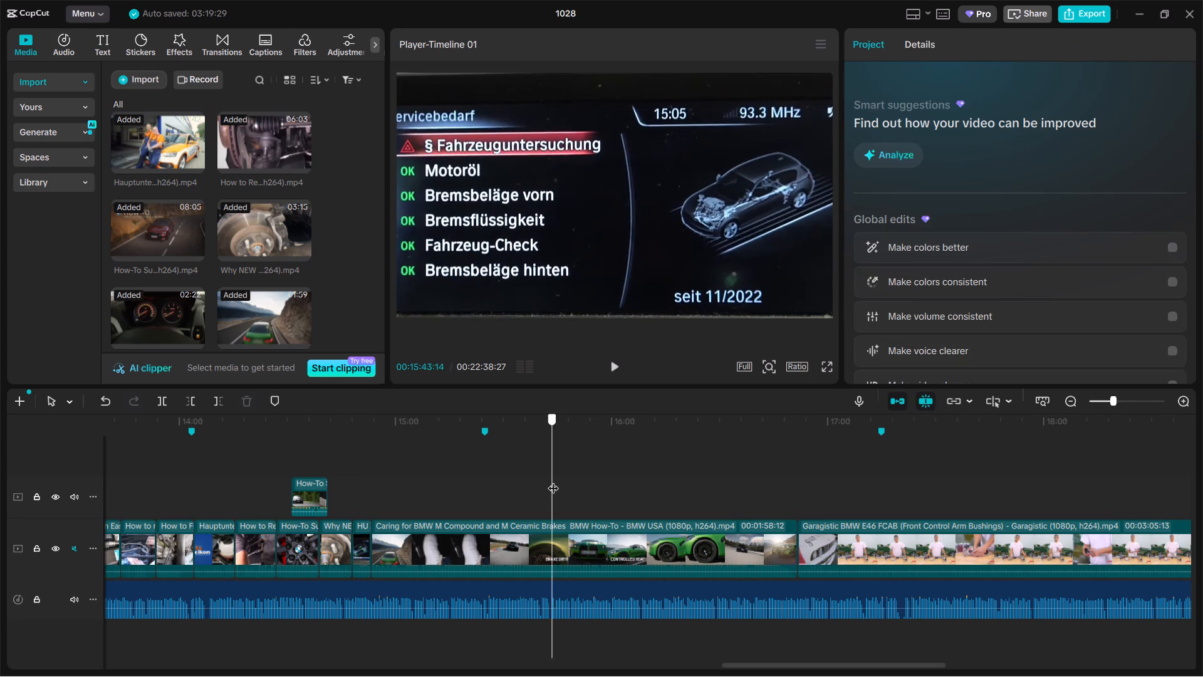
{"action": "left_click_drag", "start_coordinate": [553, 480], "coordinate": [415, 481]}
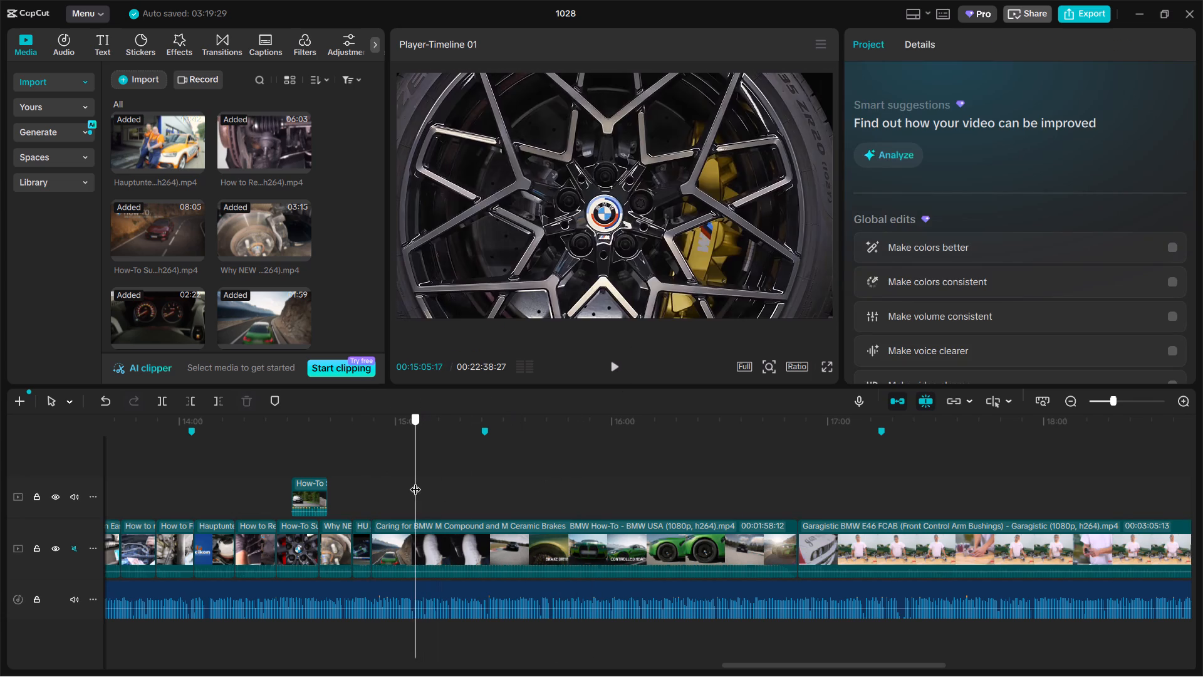
{"action": "left_click_drag", "start_coordinate": [415, 481], "coordinate": [375, 480]}
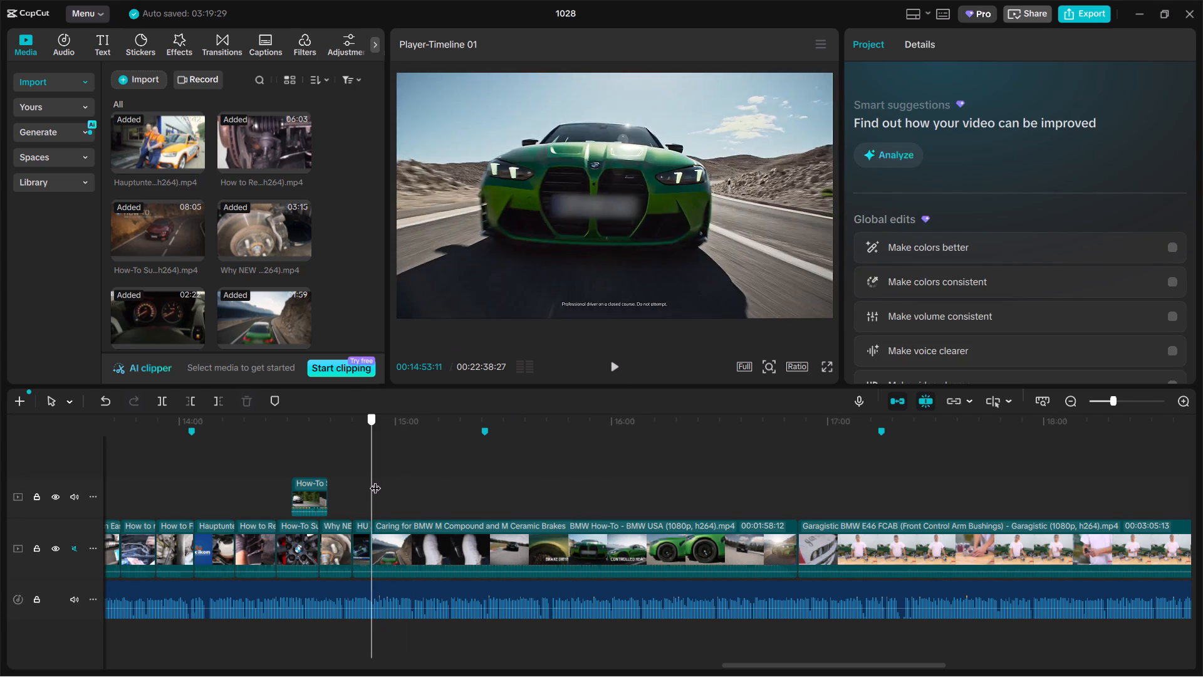
{"action": "left_click_drag", "start_coordinate": [375, 480], "coordinate": [393, 475]}
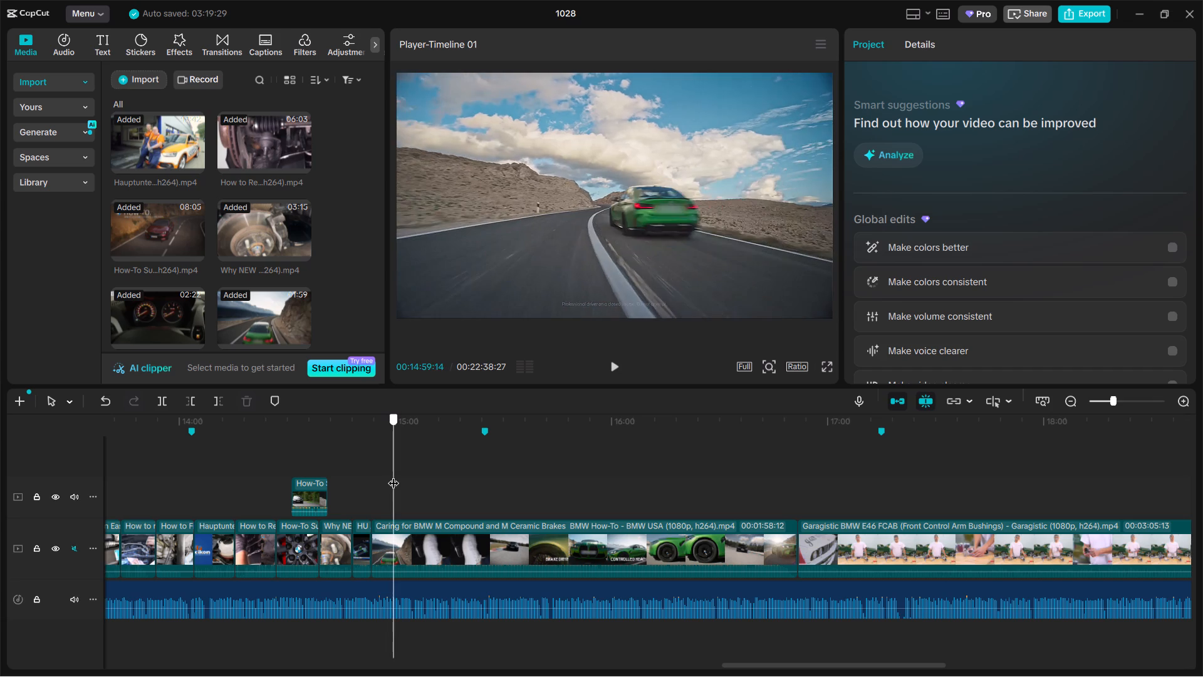
{"action": "left_click_drag", "start_coordinate": [393, 475], "coordinate": [393, 476]}
{"action": "left_click", "coordinate": [440, 538]}
{"action": "key", "text": "ctrl+b"}
{"action": "key", "text": "ctrl+b"}
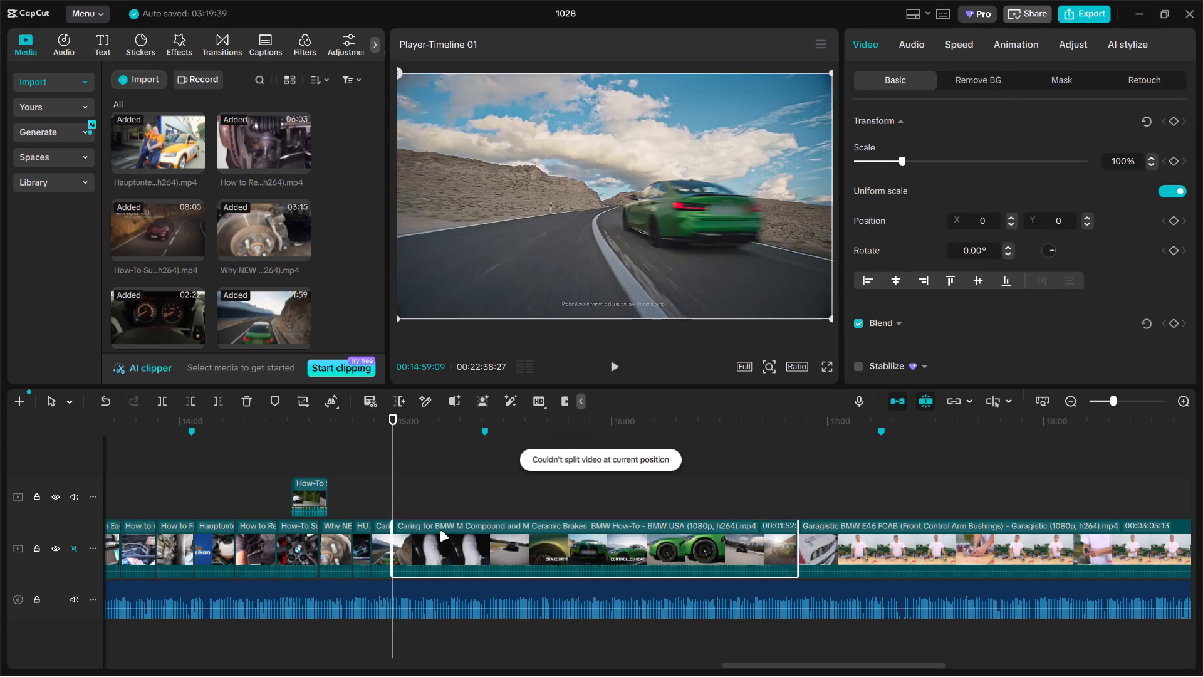
{"action": "key", "text": "BackSpace"}
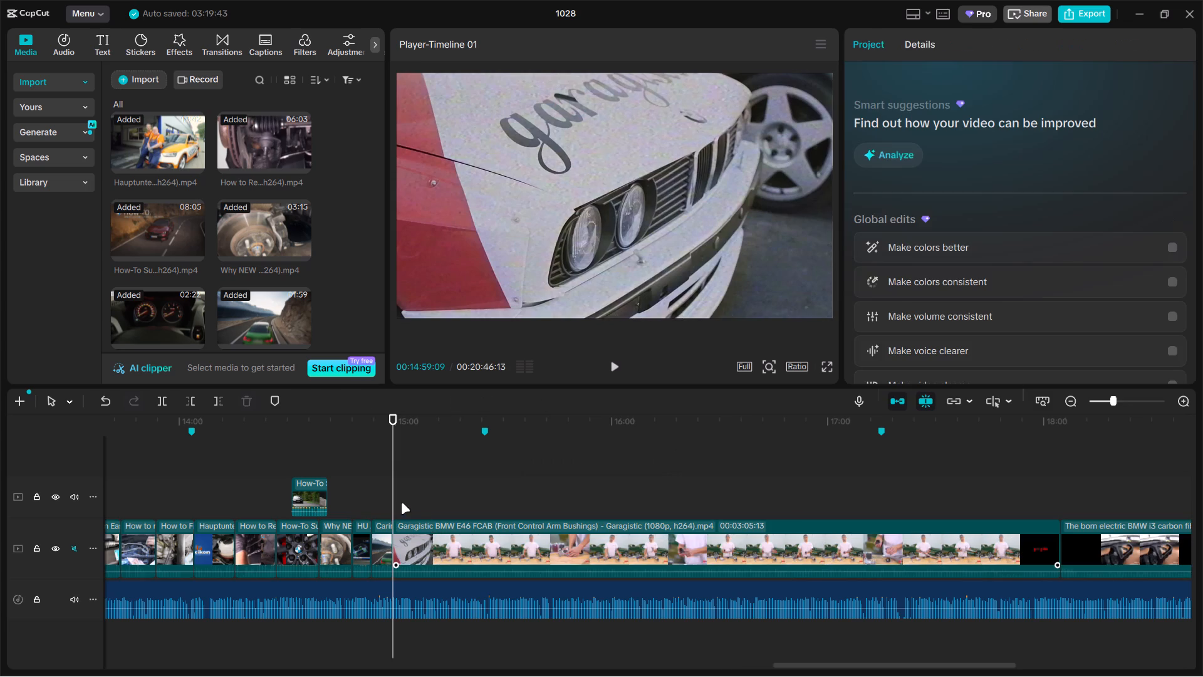
Scale up the remaining Caring for BMW clip slightly to push the disclaimer text toward the frame edge.
{"action": "left_click", "coordinate": [383, 501]}
{"action": "left_click", "coordinate": [554, 224]}
{"action": "left_click_drag", "start_coordinate": [902, 157], "coordinate": [905, 155]}
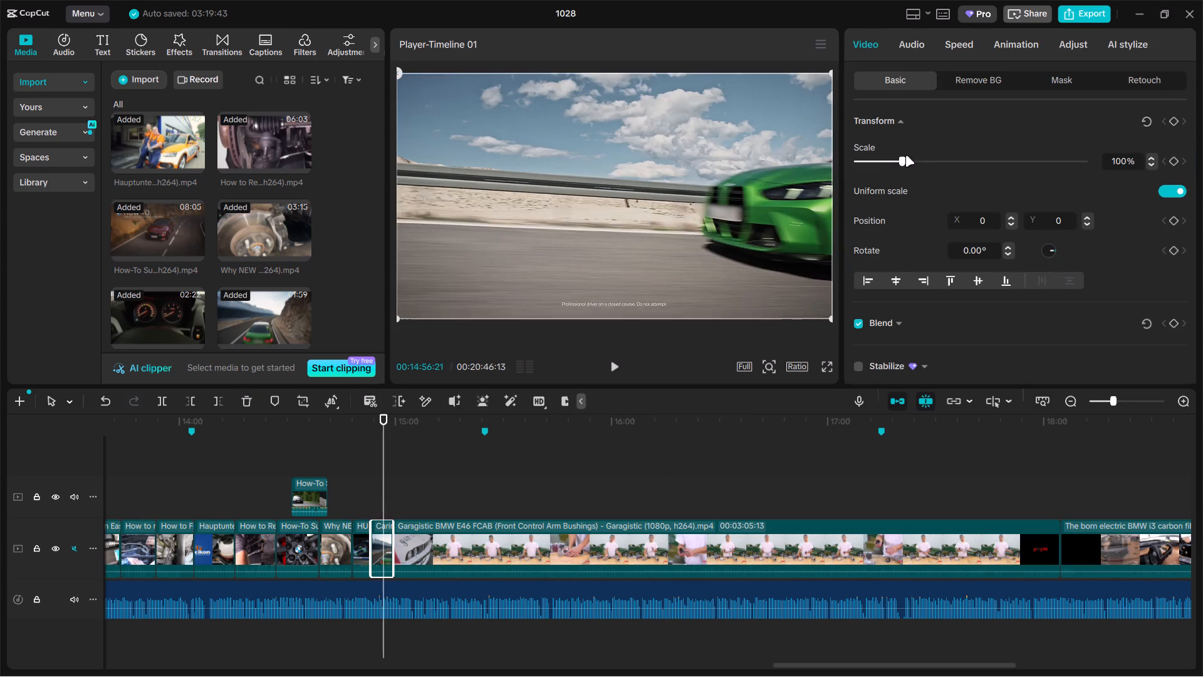
{"action": "left_click_drag", "start_coordinate": [905, 155], "coordinate": [913, 152]}
Split the Garagistic BMW E46 FCAB clip at 00:15:06:18 and delete everything after the cut.
{"action": "left_click", "coordinate": [472, 495]}
{"action": "left_click_drag", "start_coordinate": [472, 495], "coordinate": [695, 480]}
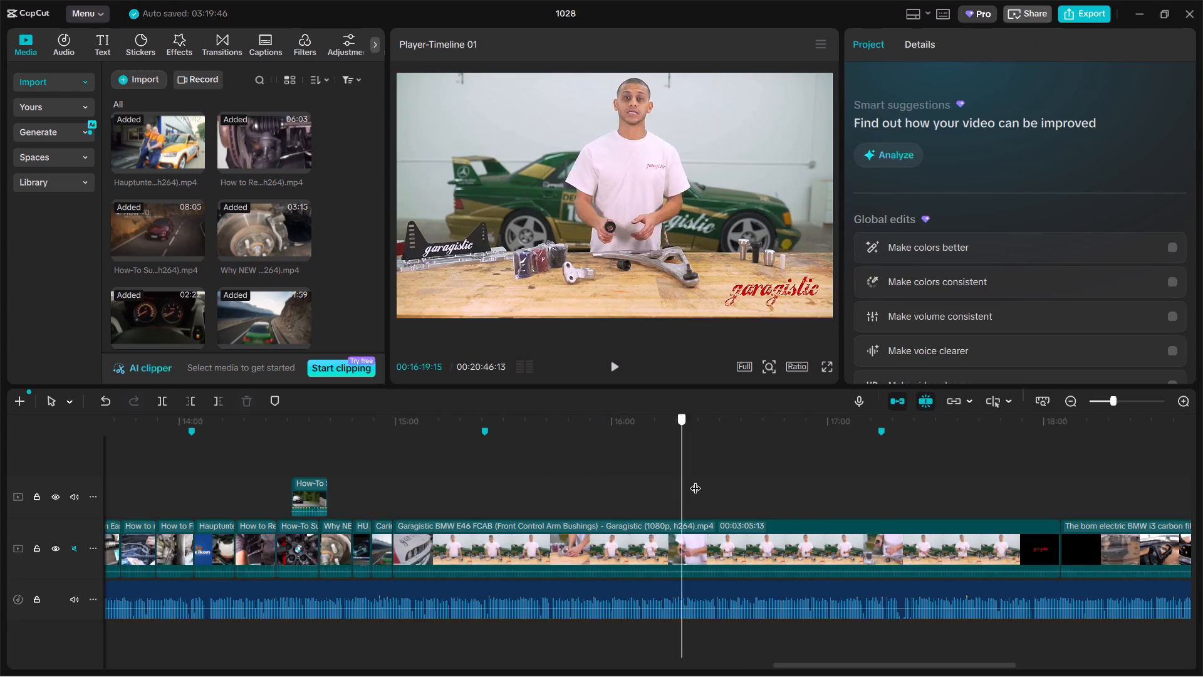
{"action": "left_click_drag", "start_coordinate": [695, 480], "coordinate": [875, 475]}
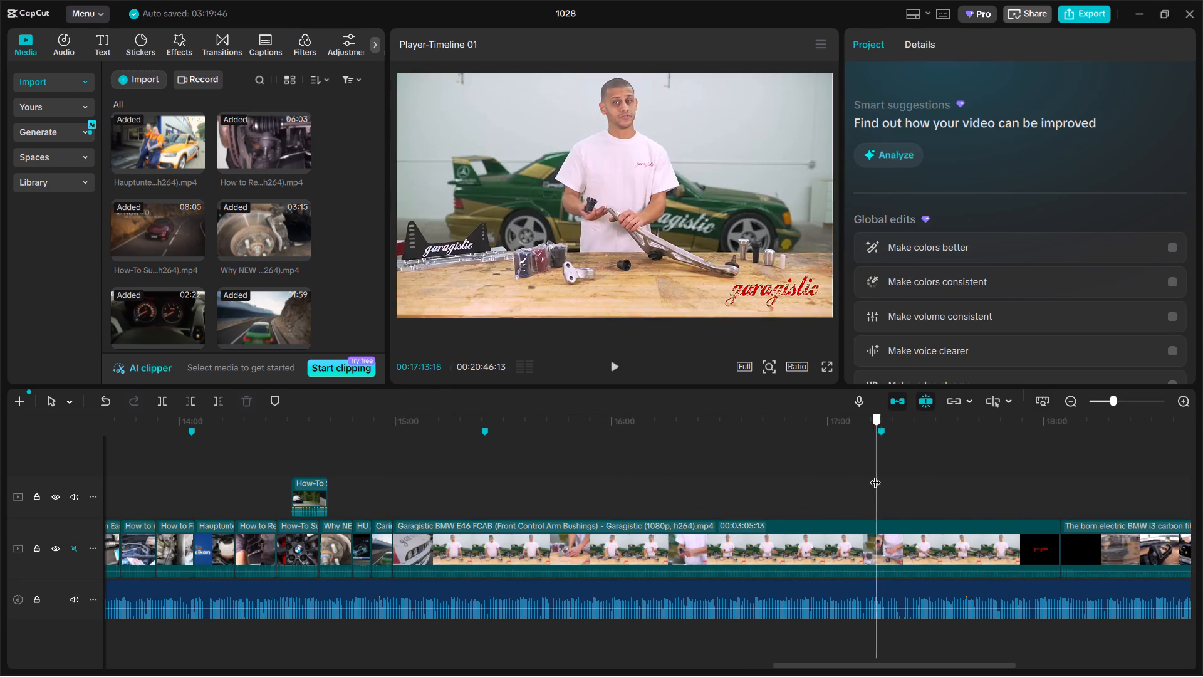
{"action": "left_click_drag", "start_coordinate": [875, 475], "coordinate": [409, 468]}
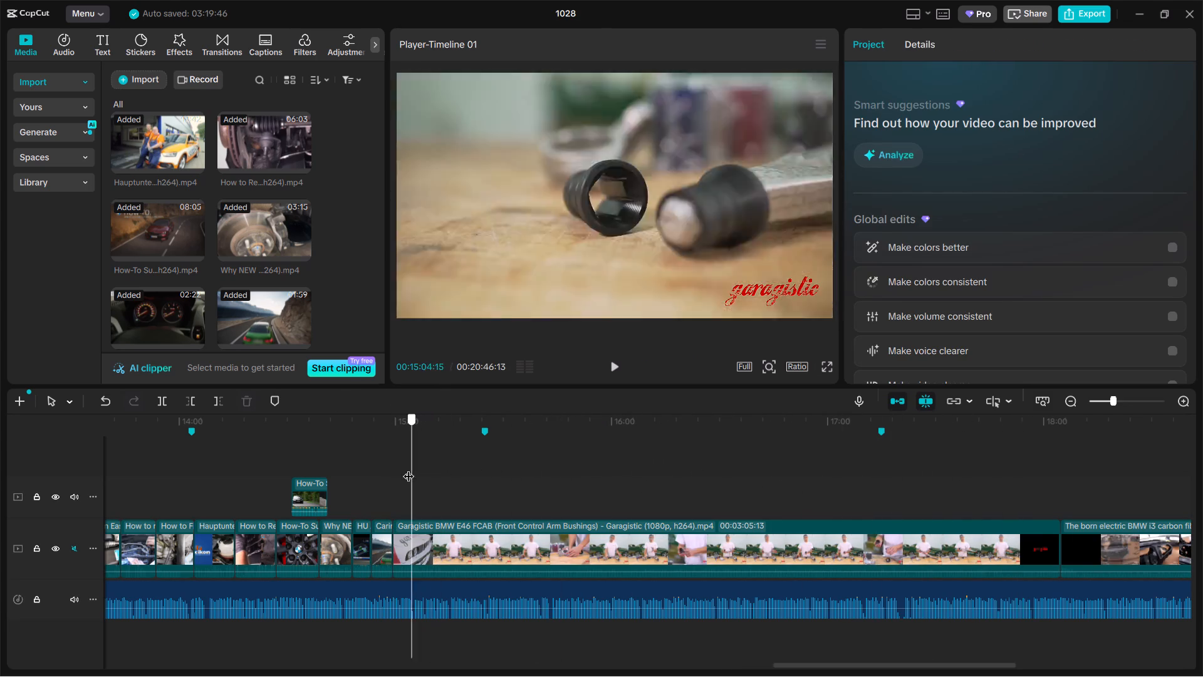
{"action": "left_click_drag", "start_coordinate": [409, 468], "coordinate": [415, 468]}
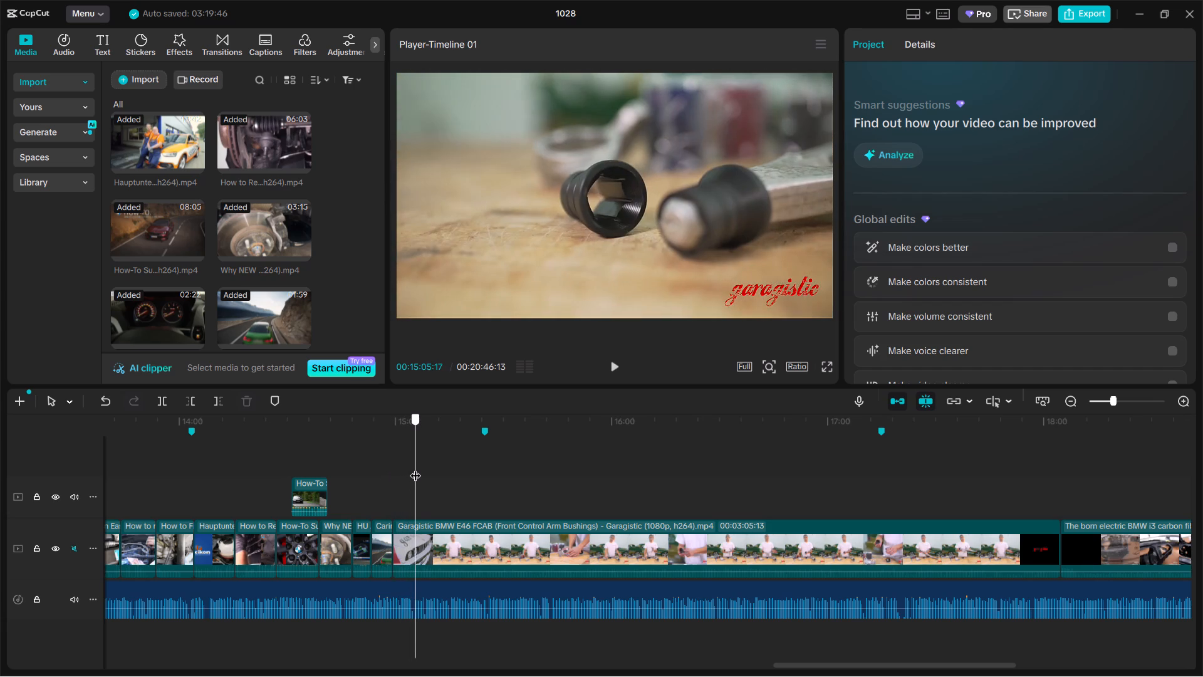
{"action": "left_click_drag", "start_coordinate": [415, 468], "coordinate": [419, 466]}
{"action": "left_click", "coordinate": [463, 542]}
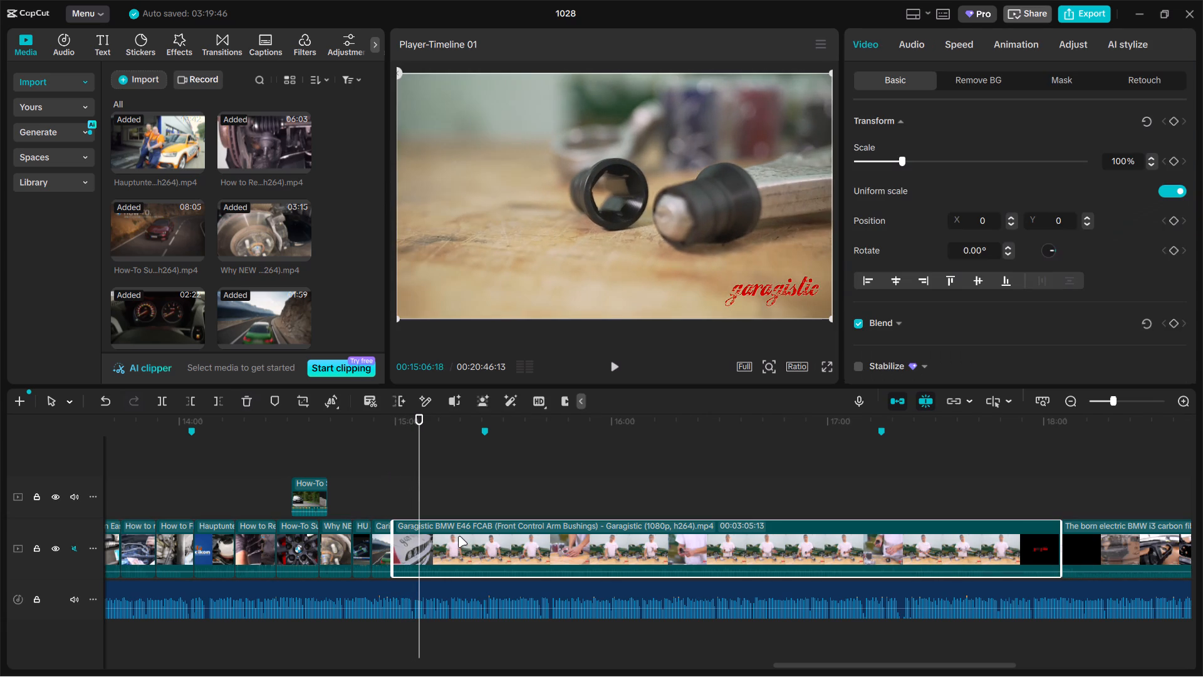
{"action": "key", "text": "ctrl+v"}
{"action": "key", "text": "ctrl+z"}
{"action": "key", "text": "ctrl+b"}
{"action": "left_click", "coordinate": [518, 542]}
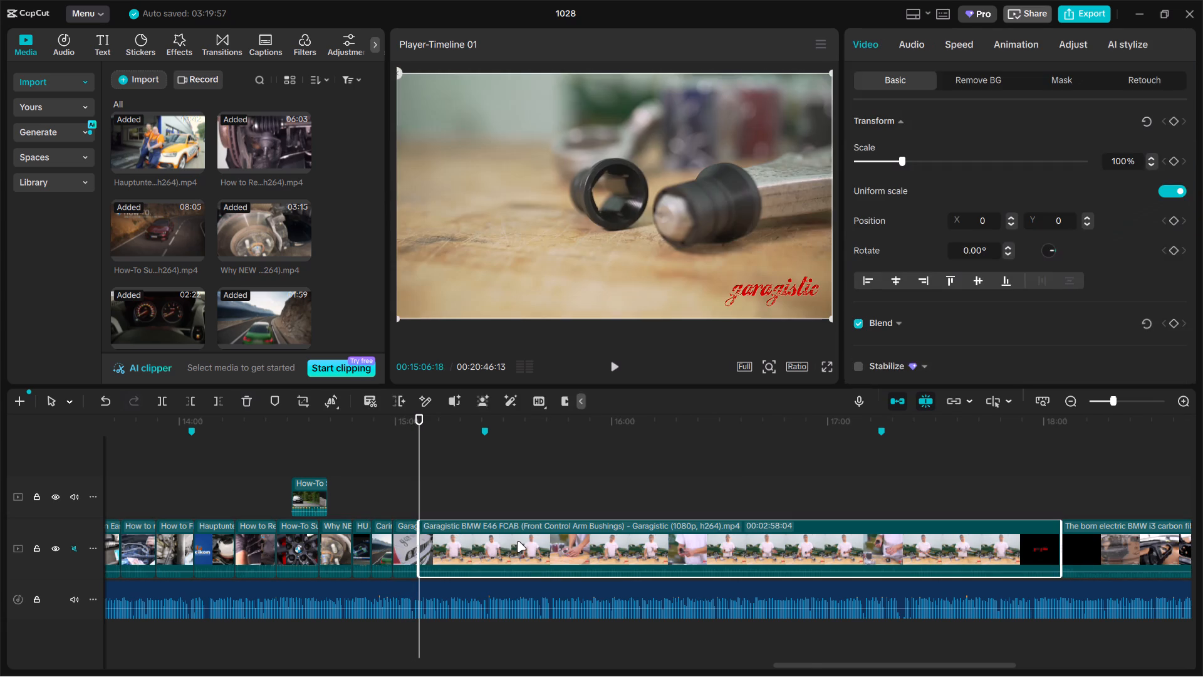
{"action": "key", "text": "BackSpace"}
Scale up the remaining Garagistic clip to crop out the red garagistic logo.
{"action": "left_click", "coordinate": [407, 489]}
{"action": "left_click", "coordinate": [564, 268]}
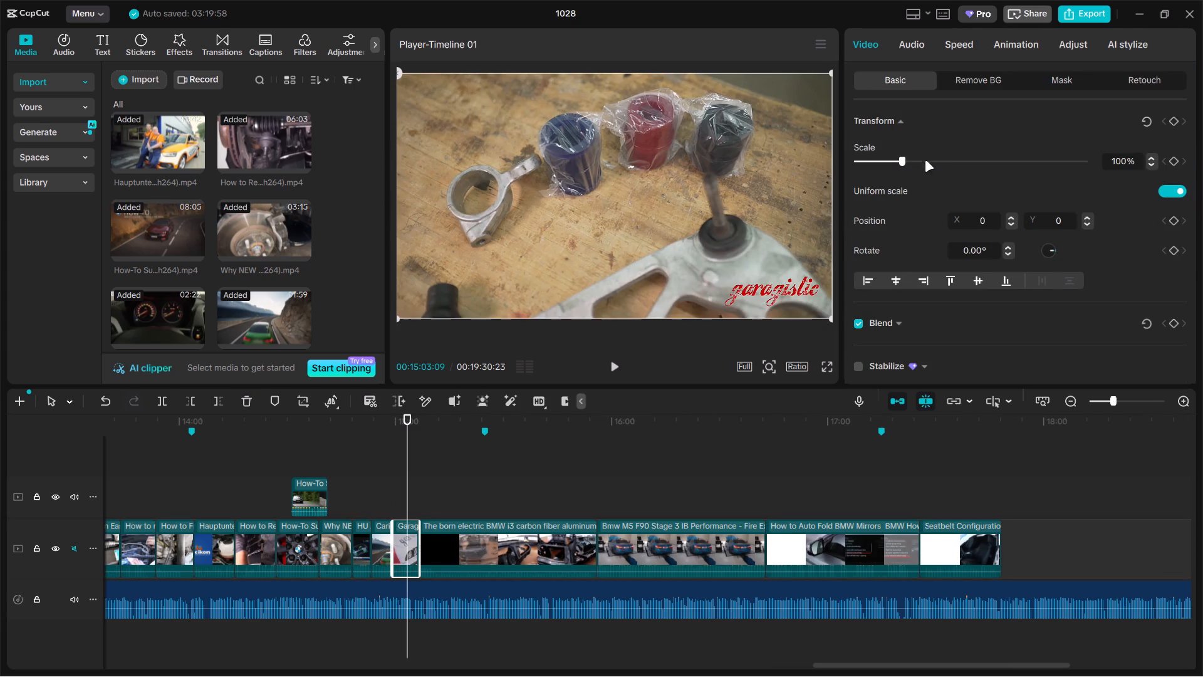
{"action": "left_click_drag", "start_coordinate": [907, 161], "coordinate": [922, 156]}
Split the born electric BMW i3 clip at 00:15:21:27, on the body frame shot, and delete the part before the cut.
{"action": "left_click", "coordinate": [539, 478]}
{"action": "left_click_drag", "start_coordinate": [538, 479], "coordinate": [499, 479]}
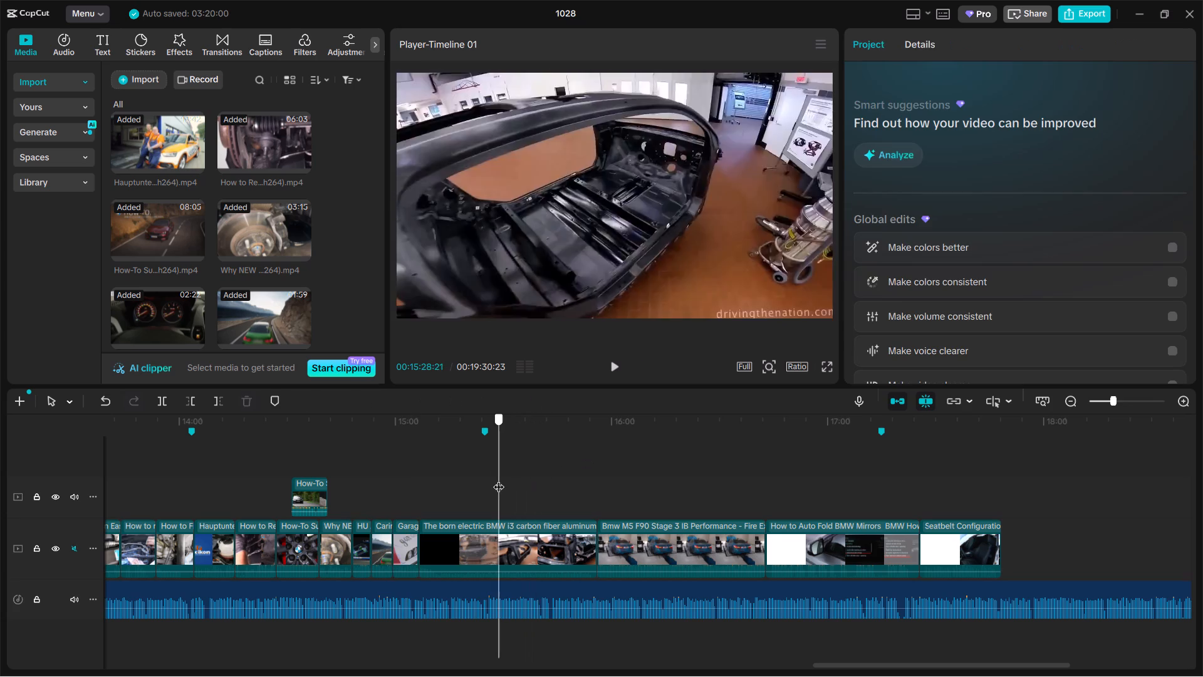
{"action": "left_click_drag", "start_coordinate": [499, 479], "coordinate": [474, 481]}
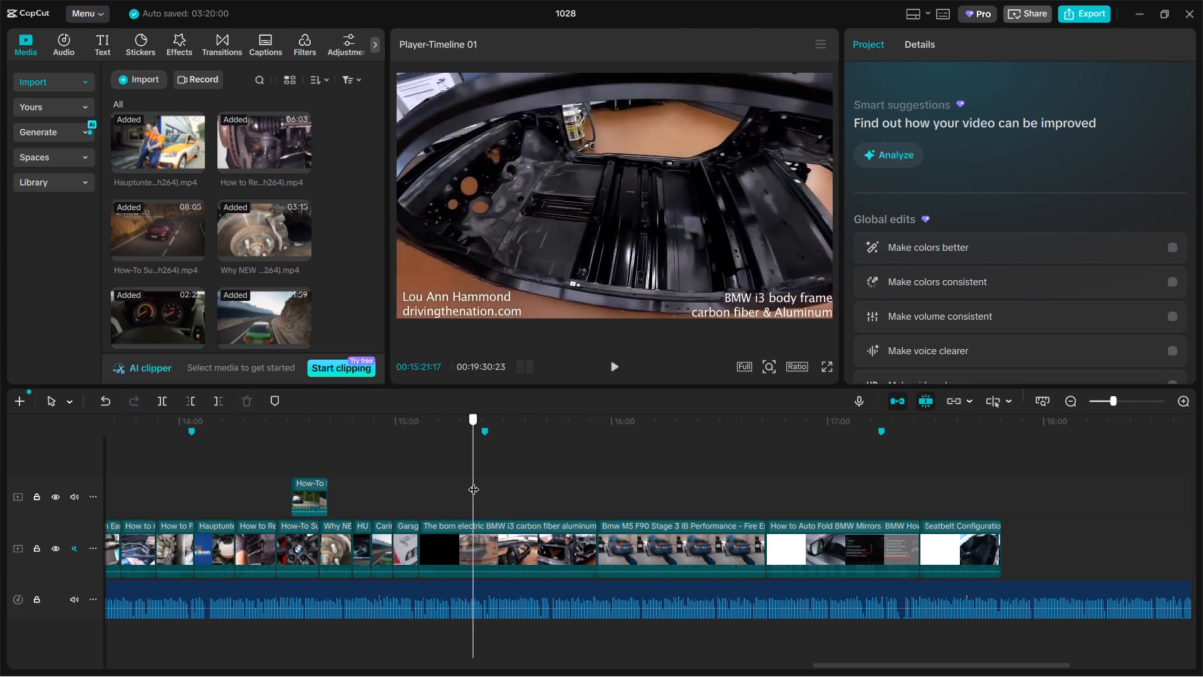
{"action": "left_click_drag", "start_coordinate": [474, 481], "coordinate": [474, 481]}
{"action": "left_click", "coordinate": [481, 547]}
{"action": "key", "text": "ctrl+b"}
{"action": "left_click", "coordinate": [435, 552]}
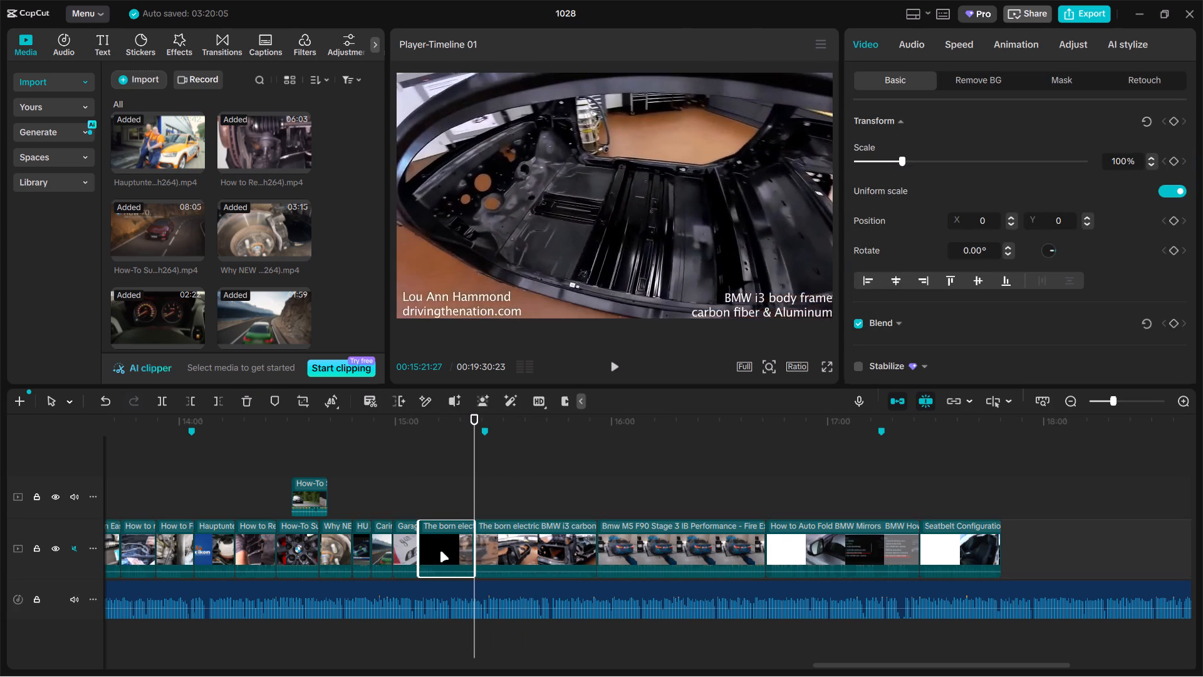
{"action": "key", "text": "BackSpace"}
Split the remaining BMW i3 clip at 00:15:12:21 and delete everything after the cut.
{"action": "double_click", "coordinate": [441, 498]}
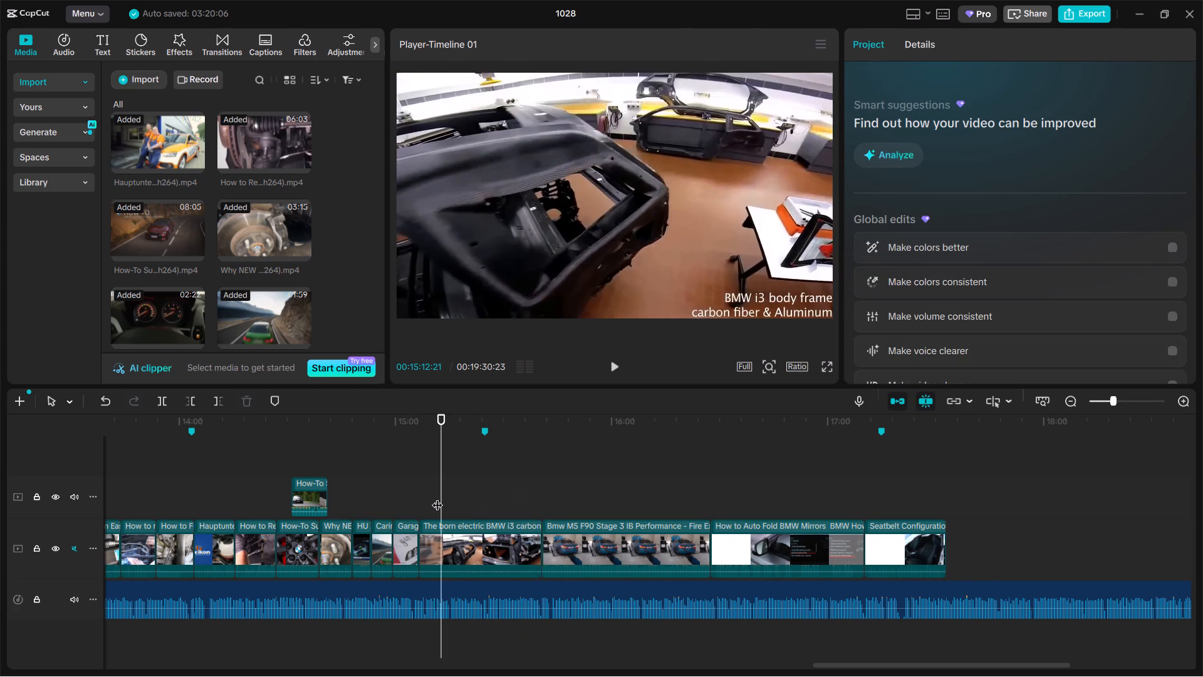
{"action": "left_click", "coordinate": [464, 543]}
{"action": "key", "text": "ctrl+b"}
{"action": "key", "text": "BackSpace"}
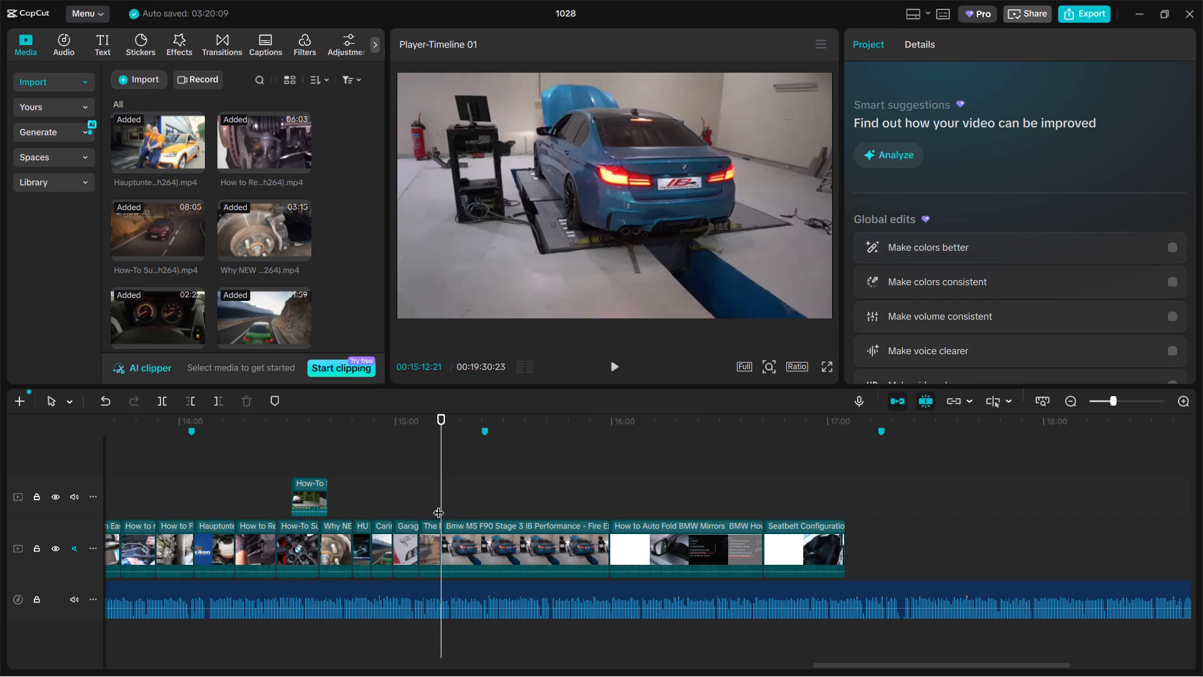
Scale up the short BMW i3 clip to crop out its caption overlays.
{"action": "left_click", "coordinate": [429, 505]}
{"action": "left_click", "coordinate": [558, 250]}
{"action": "left_click_drag", "start_coordinate": [905, 161], "coordinate": [920, 158]}
Split the Bmw M5 F90 Stage 3 clip at the marker, 00:15:24:24, and delete the part before the cut.
{"action": "left_click", "coordinate": [479, 499]}
{"action": "left_click_drag", "start_coordinate": [479, 499], "coordinate": [486, 498]}
{"action": "left_click", "coordinate": [496, 563]}
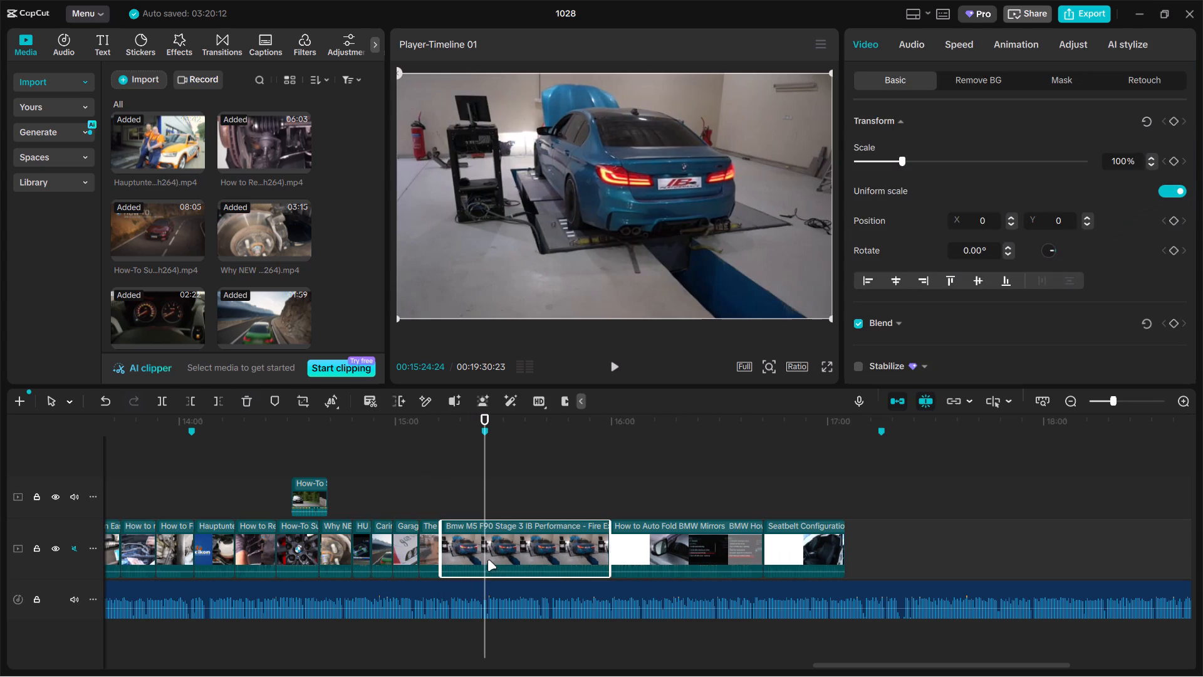
{"action": "key", "text": "ctrl+b"}
{"action": "left_click", "coordinate": [473, 556]}
{"action": "key", "text": "BackSpace"}
Split the remaining Bmw M5 F90 clip at 00:15:19:04 and delete everything after the cut.
{"action": "left_click", "coordinate": [460, 500]}
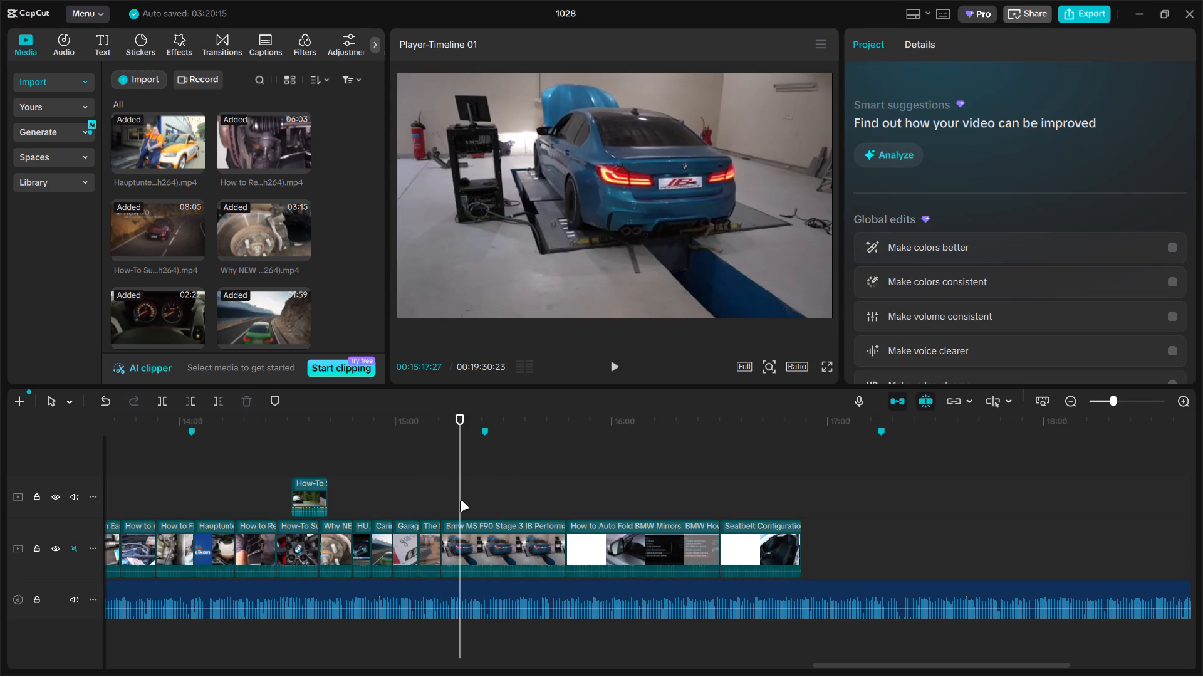
{"action": "left_click", "coordinate": [460, 500]}
{"action": "left_click", "coordinate": [476, 543]}
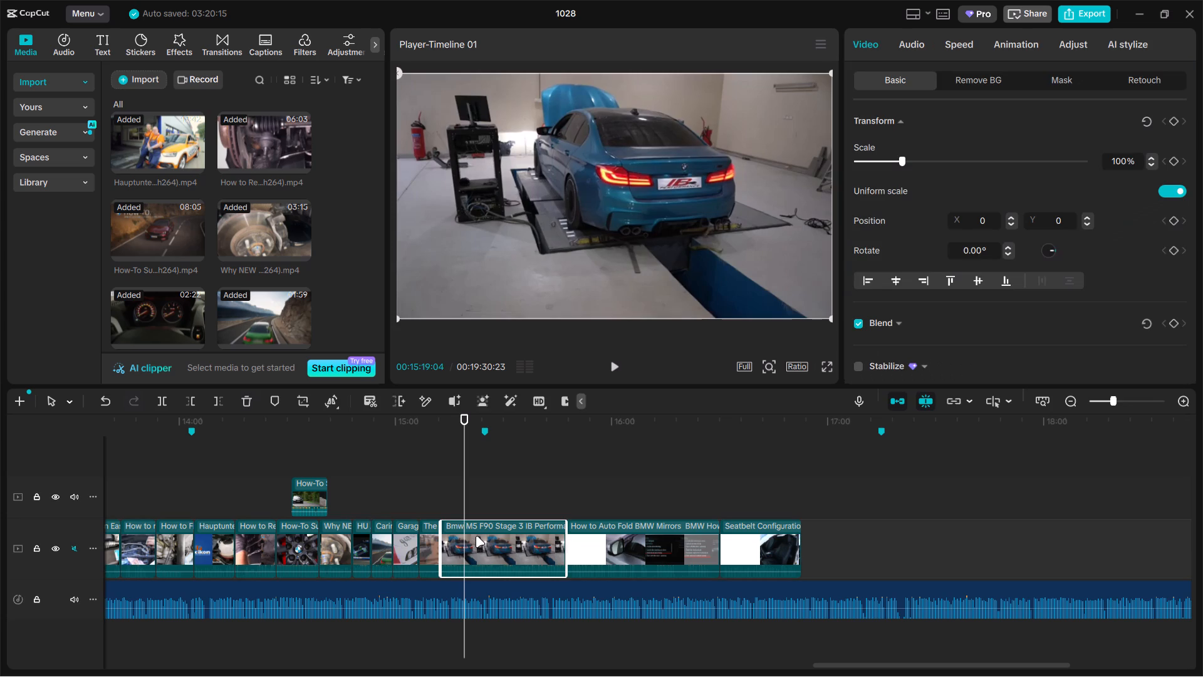
{"action": "key", "text": "ctrl+b"}
{"action": "key", "text": "BackSpace"}
Skim the How to Auto Fold BMW Mirrors clip and delete it from the main track.
{"action": "left_click", "coordinate": [526, 490]}
{"action": "left_click_drag", "start_coordinate": [526, 490], "coordinate": [598, 485]}
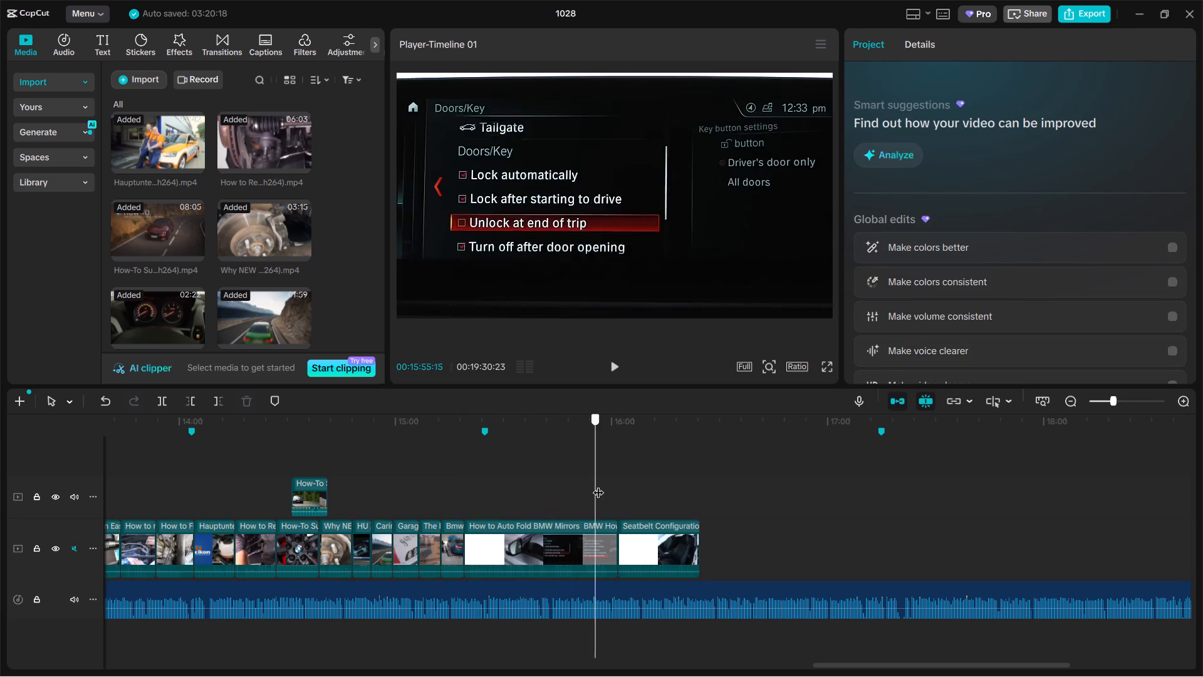
{"action": "left_click_drag", "start_coordinate": [598, 485], "coordinate": [592, 486]}
{"action": "left_click", "coordinate": [596, 532]}
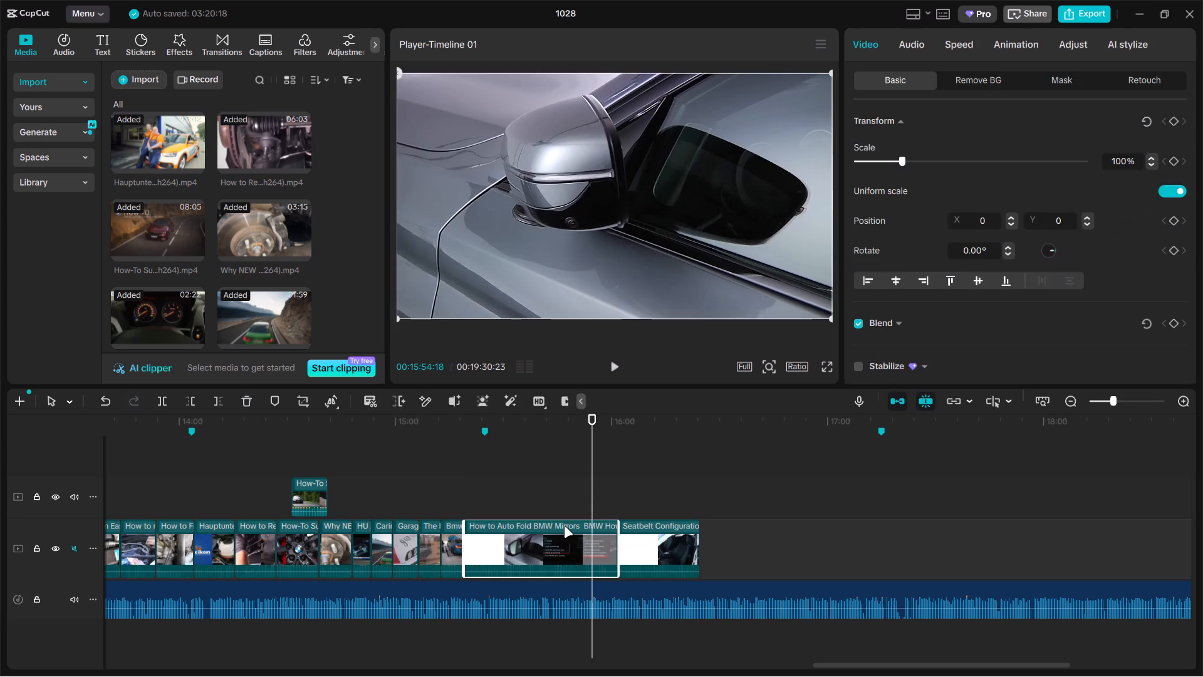
{"action": "key", "text": "BackSpace"}
Move the short How-To Supercut clip from the upper track to the end of the main track.
{"action": "left_click_drag", "start_coordinate": [315, 486], "coordinate": [560, 537]}
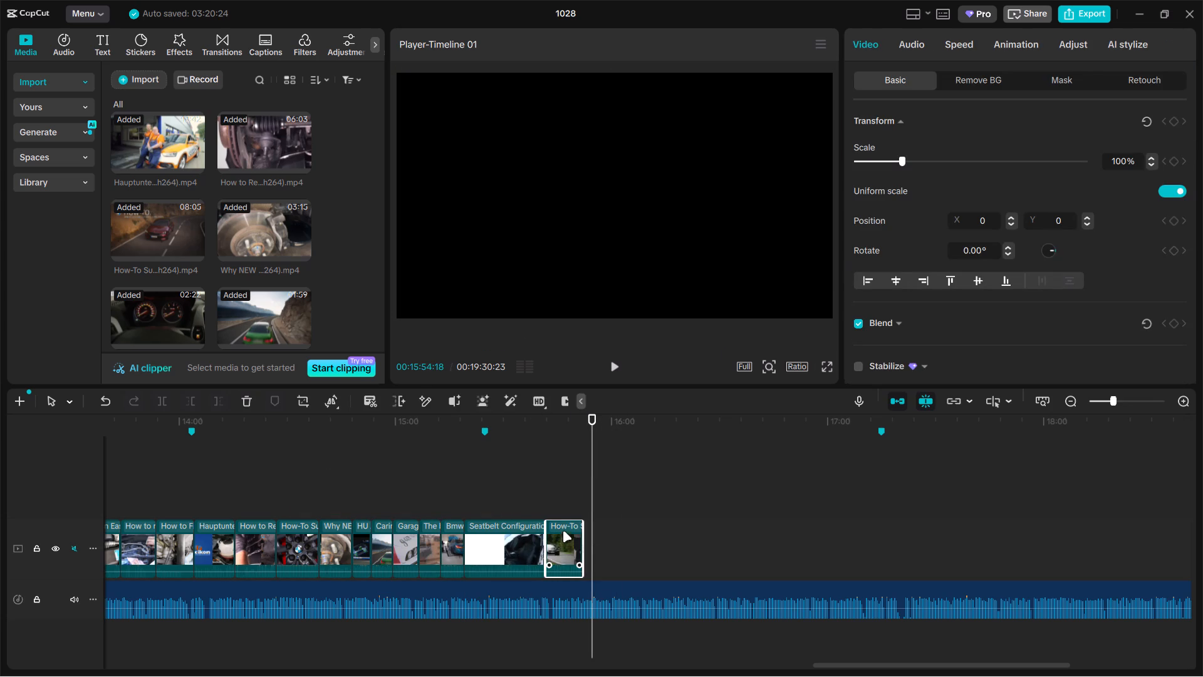
Delete the Seatbelt Configuration clip that sits before the How-To Supercut clip on the main track.
{"action": "left_click", "coordinate": [518, 494]}
{"action": "left_click_drag", "start_coordinate": [517, 494], "coordinate": [462, 492]}
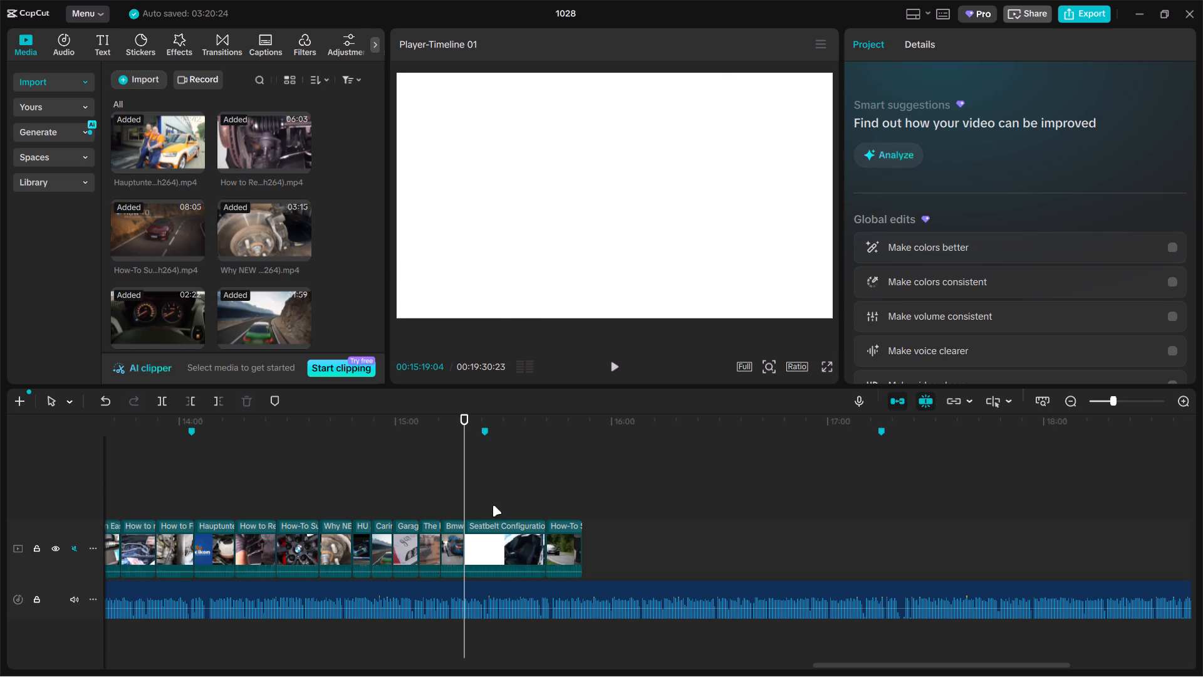
{"action": "left_click", "coordinate": [492, 505]}
{"action": "left_click", "coordinate": [510, 532]}
{"action": "key", "text": "BackSpace"}
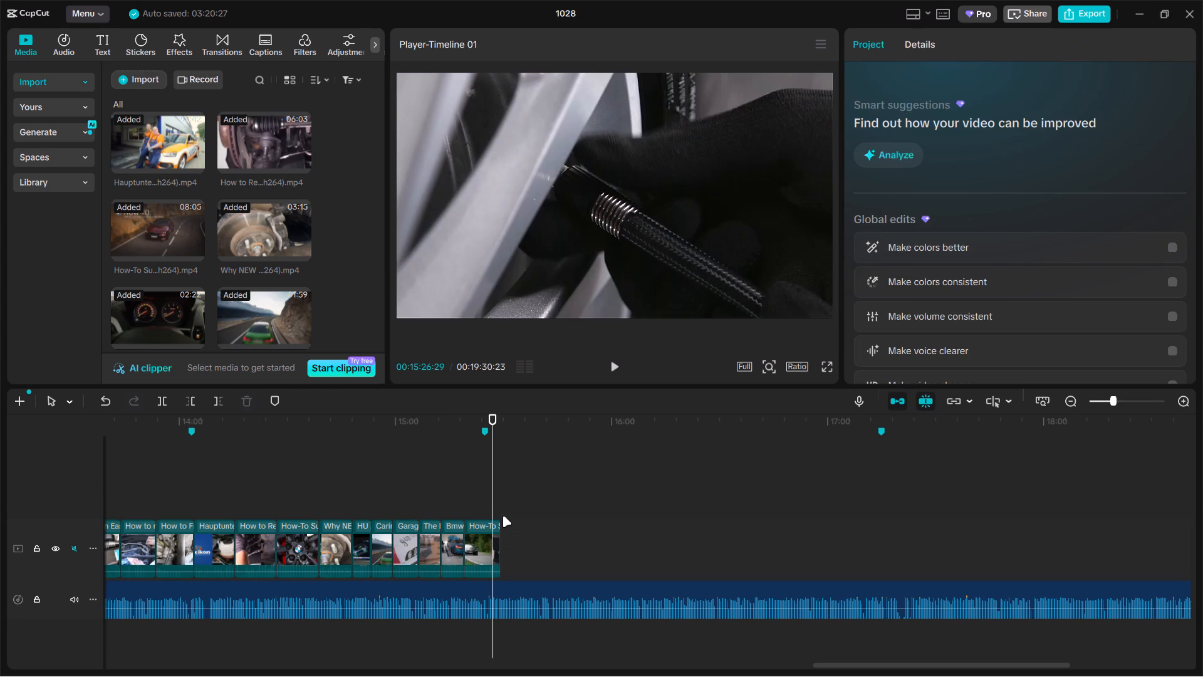
Trim the end of the last How-To Supercut clip back to the marker at 00:15:24:24 and play back the ending.
{"action": "left_click", "coordinate": [480, 503]}
{"action": "left_click", "coordinate": [491, 528]}
{"action": "left_click_drag", "start_coordinate": [502, 529], "coordinate": [485, 530]}
{"action": "left_click", "coordinate": [463, 501]}
{"action": "key", "text": "space"}
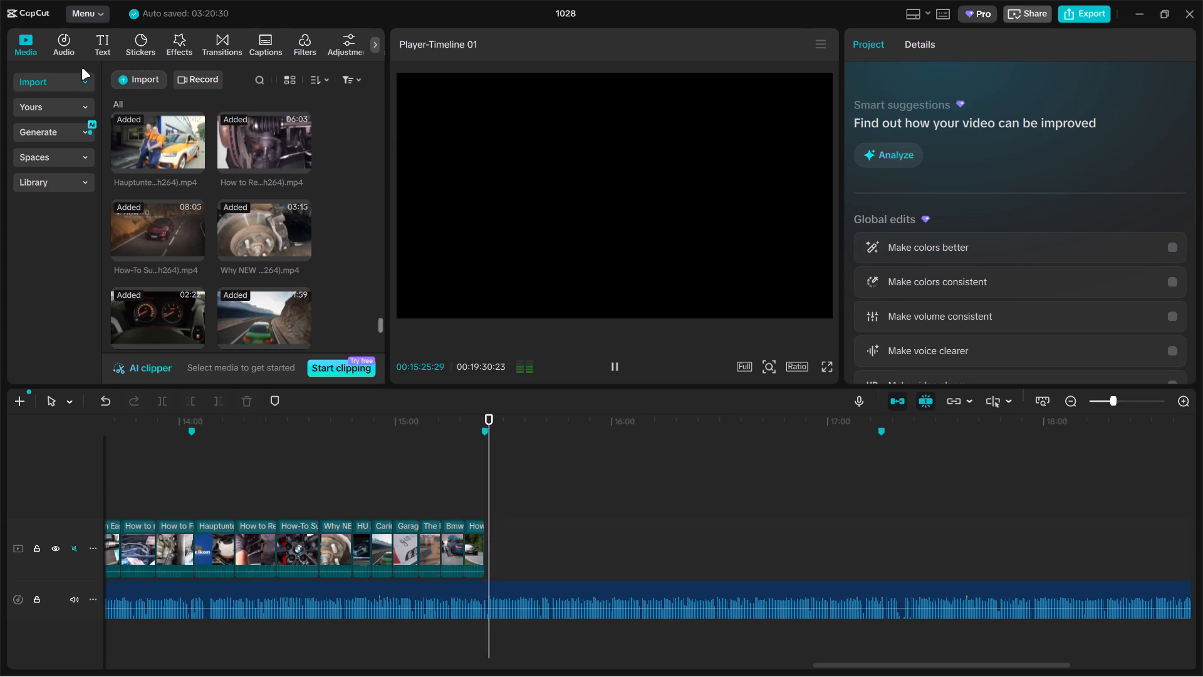
{"action": "key", "text": "space"}
Import all the BMW and ZF transmission service videos from the 02 folder inside EDIT.
{"action": "left_click", "coordinate": [130, 75]}
{"action": "left_click", "coordinate": [189, 108]}
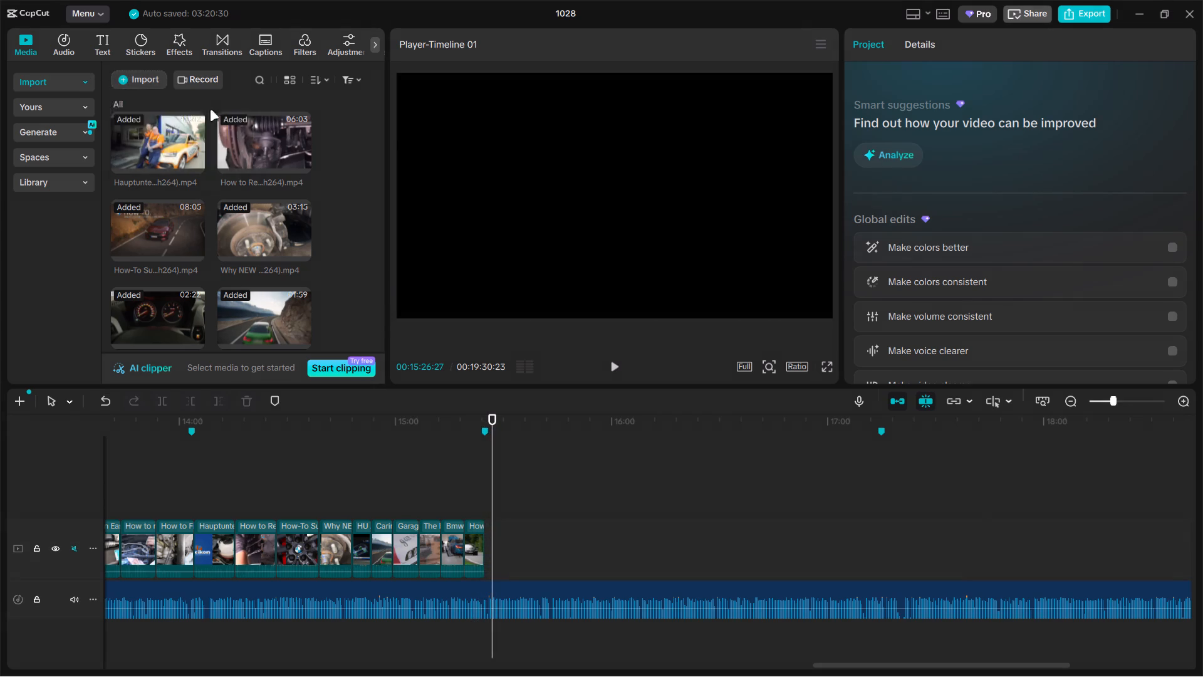
{"action": "left_click", "coordinate": [107, 46]}
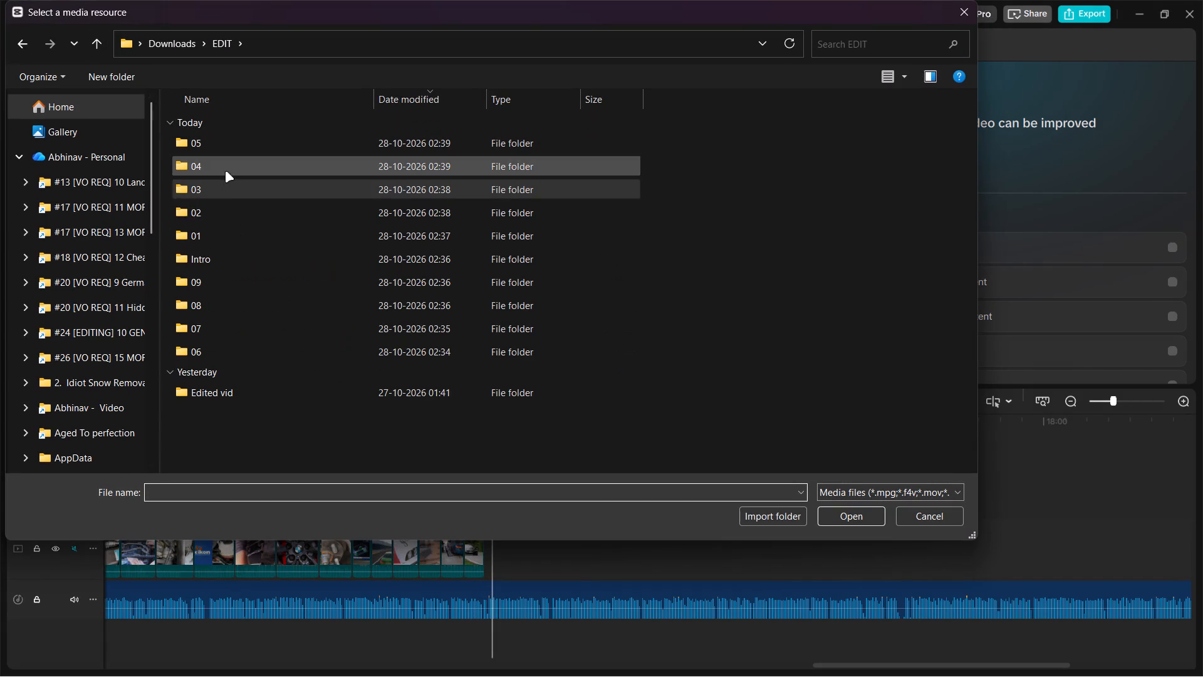
{"action": "double_click", "coordinate": [233, 215]}
{"action": "key", "text": "ctrl+a"}
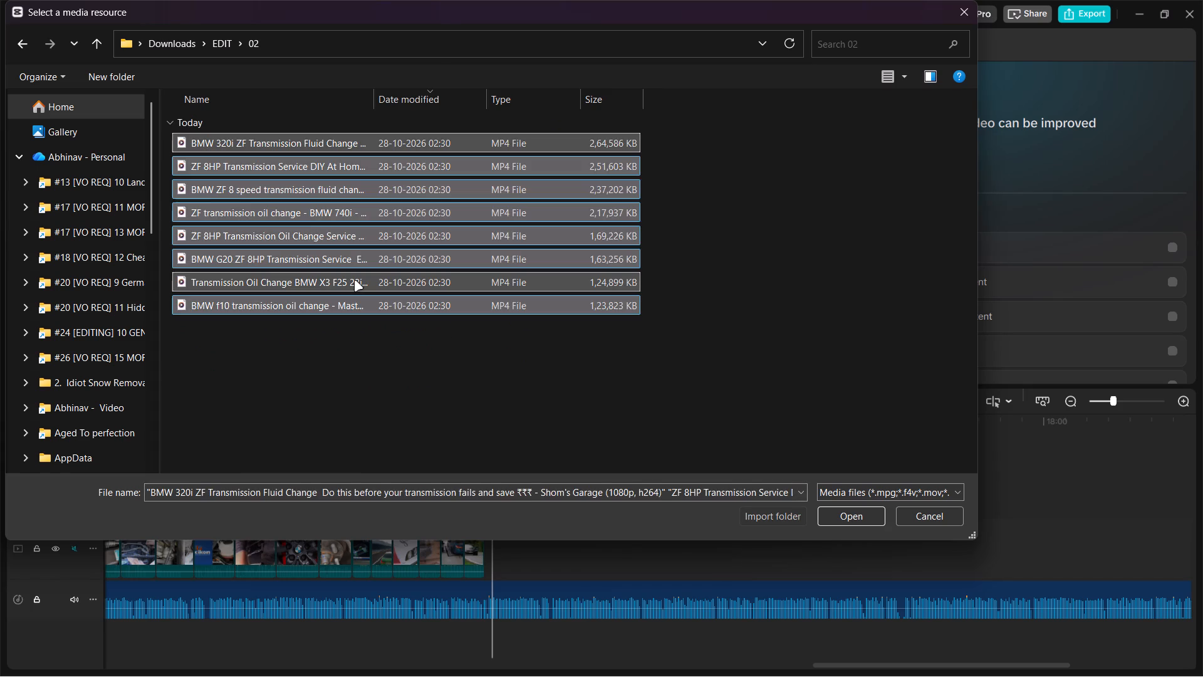
{"action": "key", "text": "Return"}
Add the imported transmission videos to the end of the main track and place the playhead at their start, 00:15:24:24.
{"action": "left_click_drag", "start_coordinate": [245, 140], "coordinate": [439, 342]}
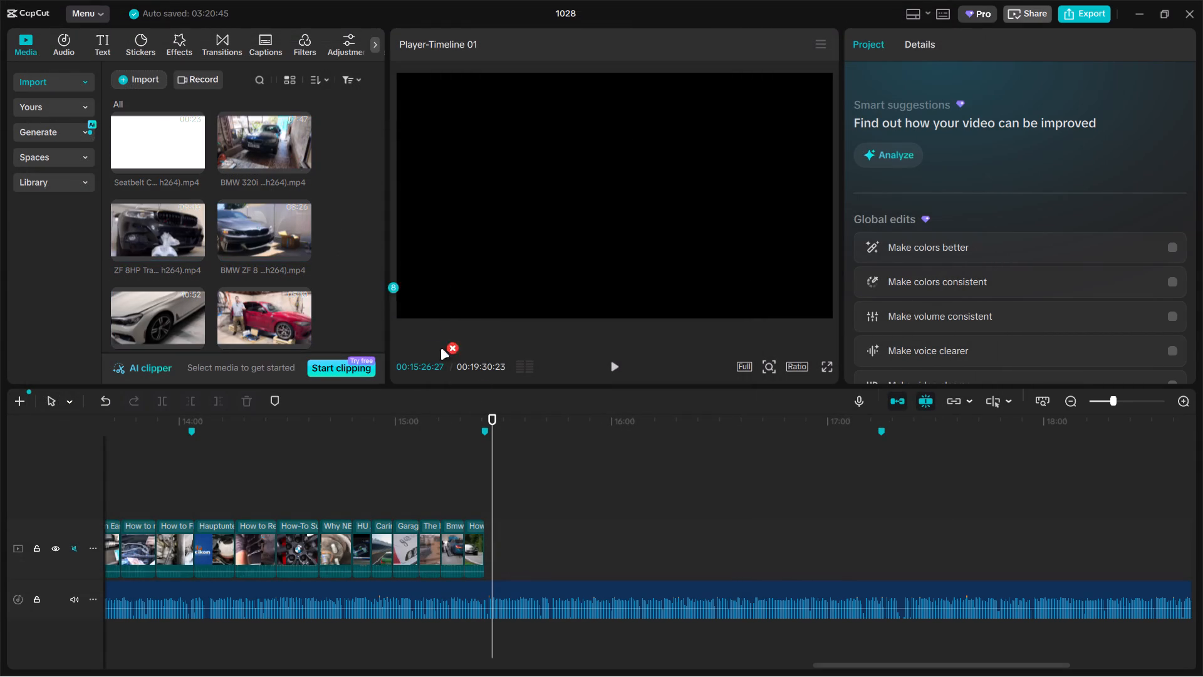
{"action": "left_click_drag", "start_coordinate": [439, 342], "coordinate": [547, 548]}
{"action": "scroll", "coordinate": [563, 498], "scroll_direction": "down", "scroll_amount": 6, "text": "ctrl"}
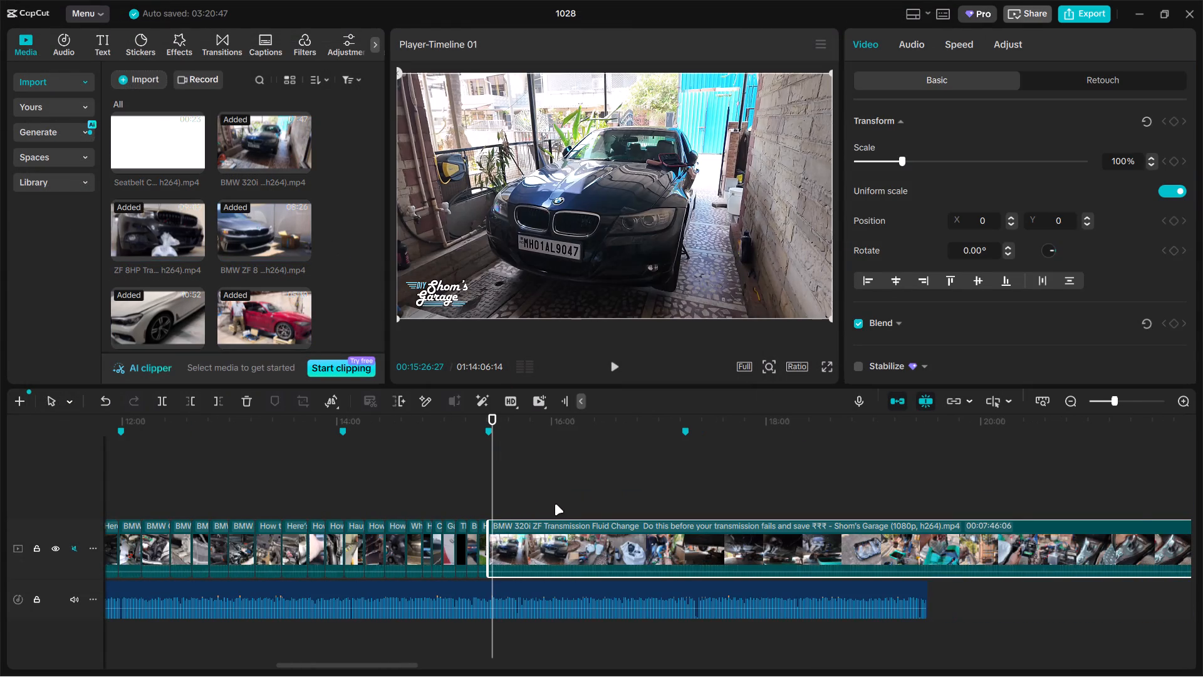
{"action": "left_click", "coordinate": [486, 506]}
{"action": "left_click", "coordinate": [486, 506]}
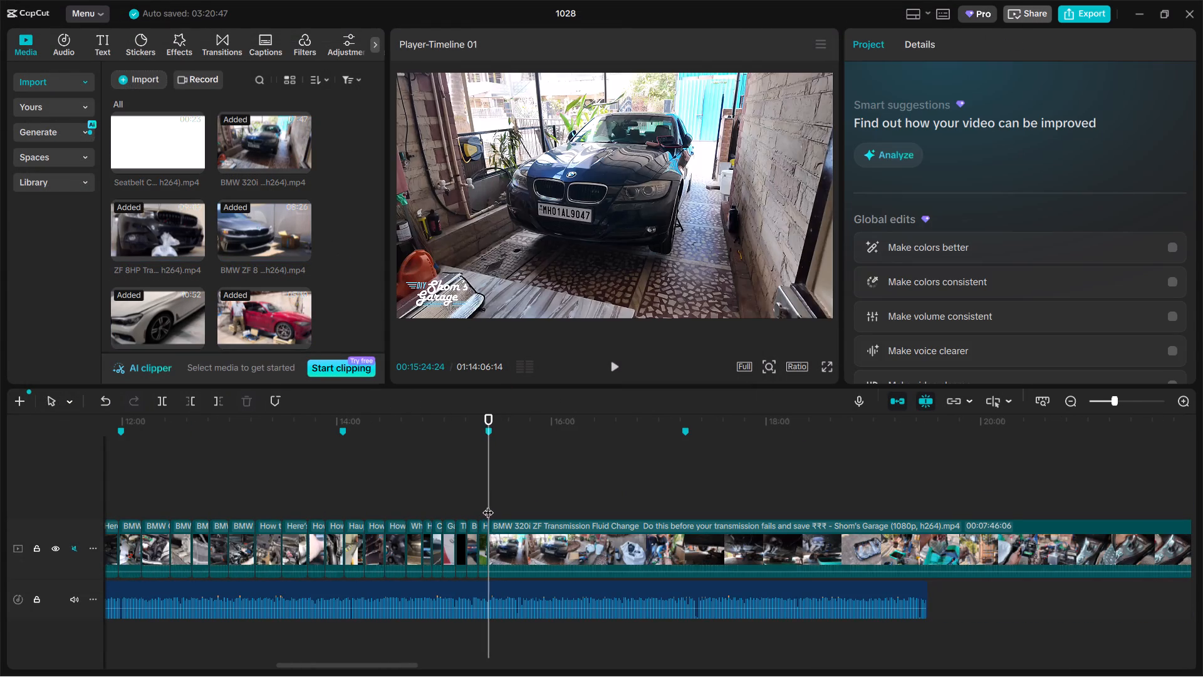
Look through the BMW 320i ZF Transmission Fluid Change clip for usable transmission service footage.
{"action": "key", "text": "space"}
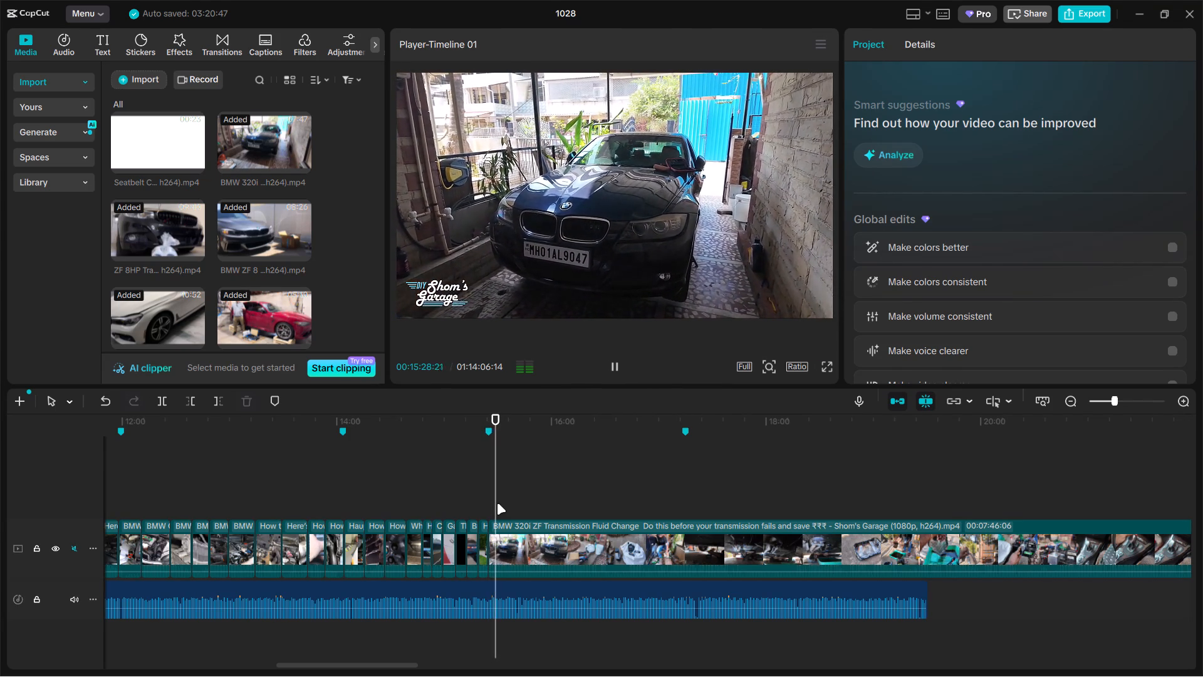
{"action": "left_click", "coordinate": [617, 486]}
{"action": "left_click_drag", "start_coordinate": [617, 487], "coordinate": [653, 488]}
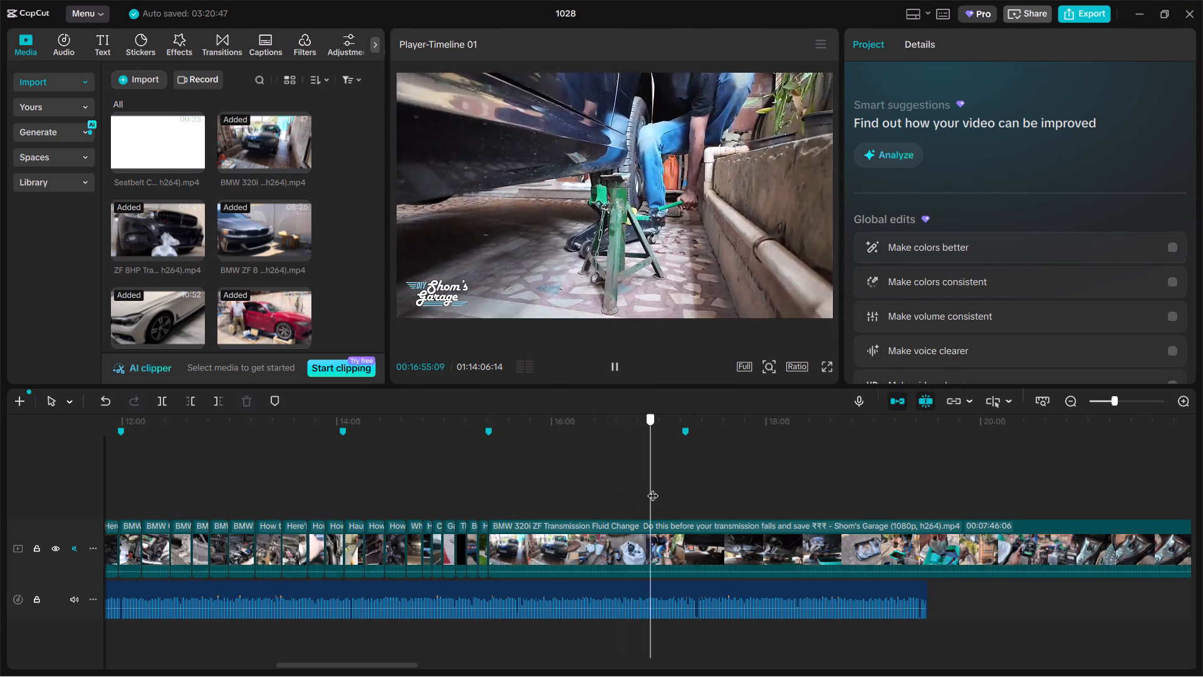
{"action": "left_click_drag", "start_coordinate": [653, 488], "coordinate": [875, 503]}
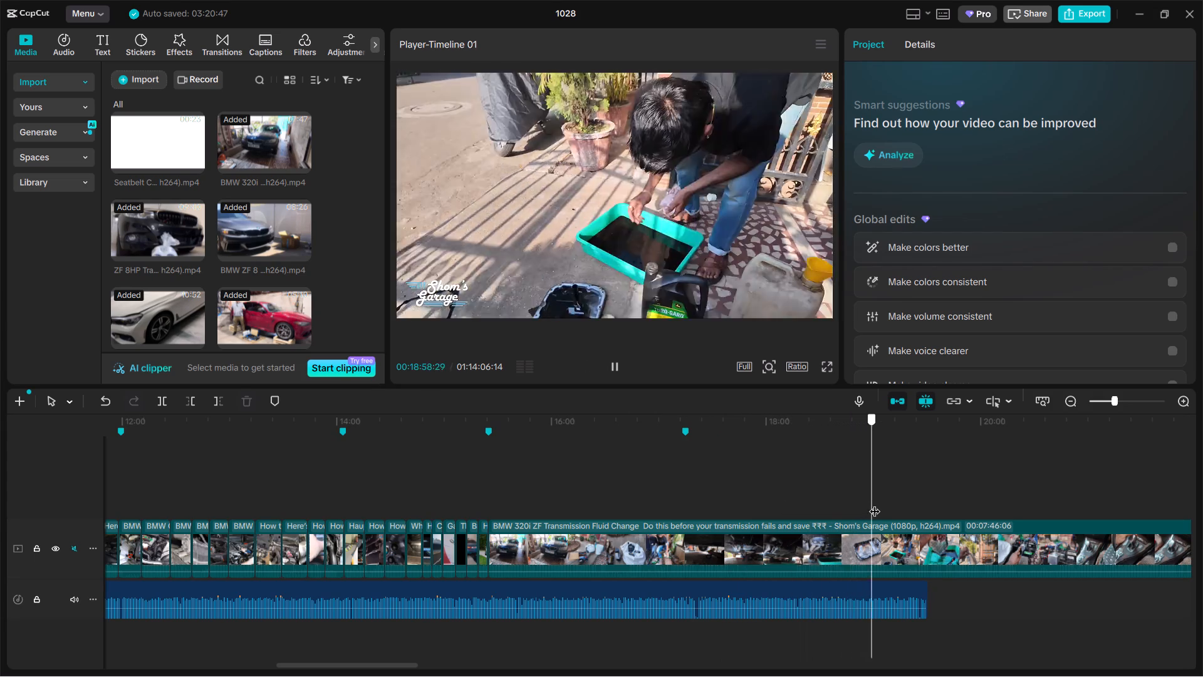
{"action": "left_click_drag", "start_coordinate": [875, 503], "coordinate": [910, 503]}
{"action": "left_click", "coordinate": [778, 579]}
{"action": "left_click", "coordinate": [818, 579]}
{"action": "scroll", "coordinate": [818, 579], "scroll_direction": "down", "scroll_amount": 2, "text": "ctrl"}
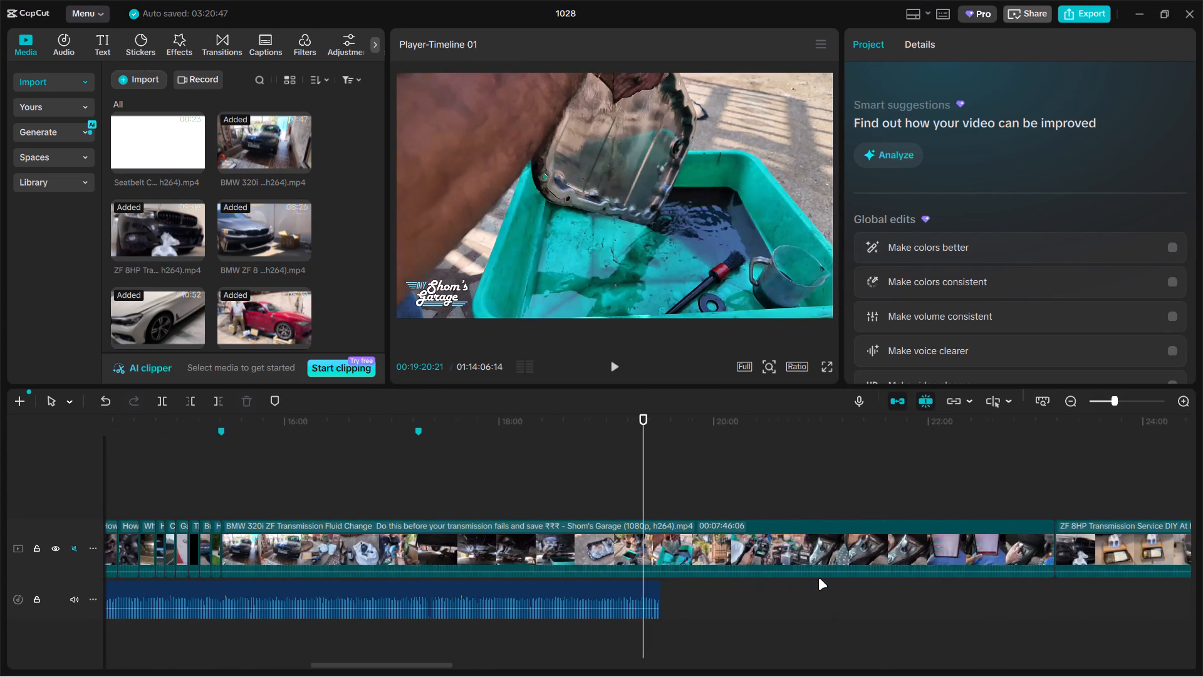
{"action": "scroll", "coordinate": [818, 579], "scroll_direction": "down", "scroll_amount": 14, "text": "ctrl"}
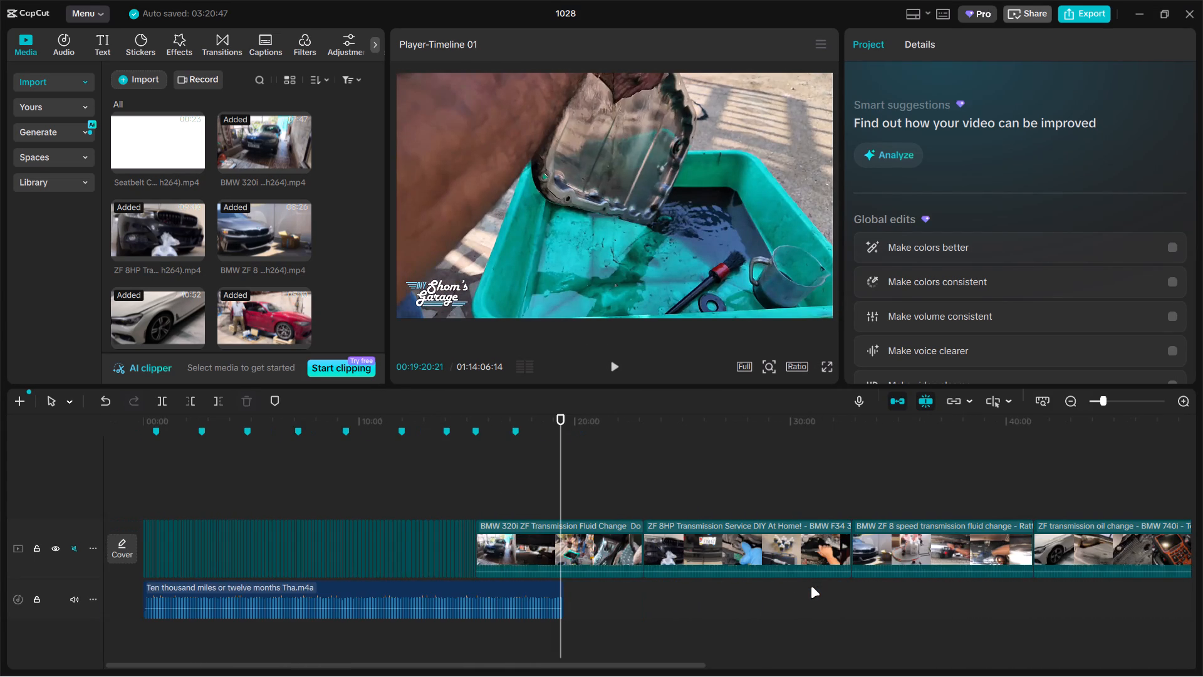
{"action": "scroll", "coordinate": [806, 587], "scroll_direction": "up", "scroll_amount": 11, "text": "ctrl"}
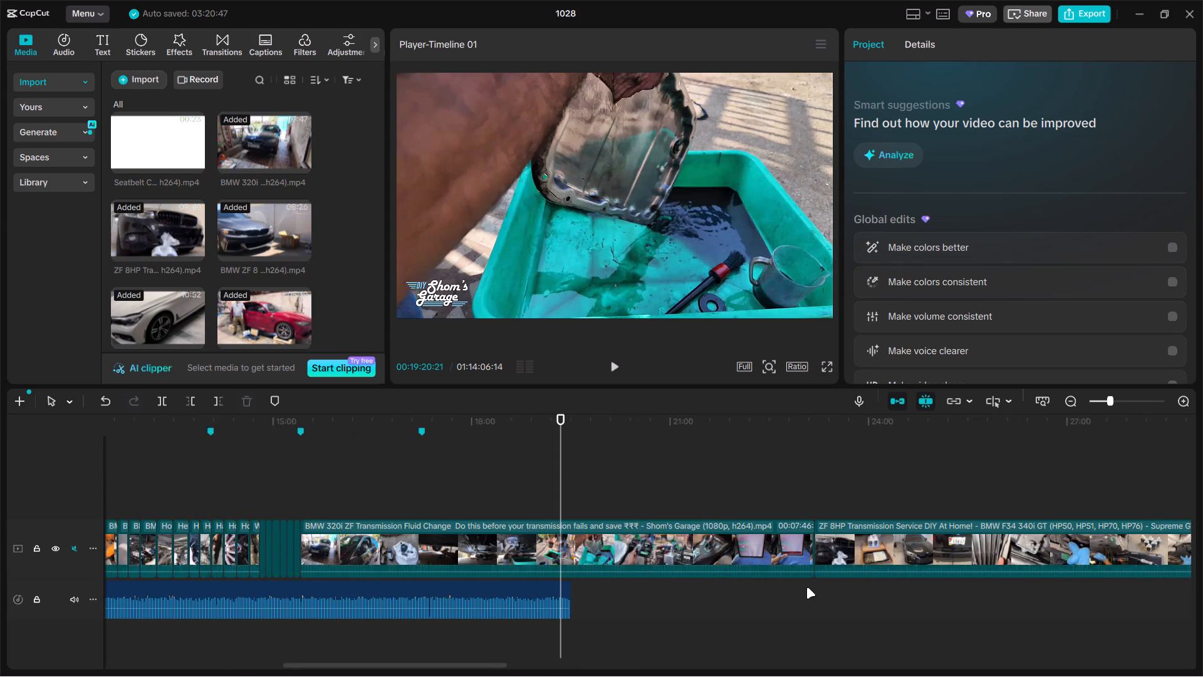
{"action": "left_click", "coordinate": [289, 498]}
{"action": "scroll", "coordinate": [290, 498], "scroll_direction": "up", "scroll_amount": 6, "text": "ctrl"}
{"action": "left_click_drag", "start_coordinate": [290, 498], "coordinate": [753, 515]}
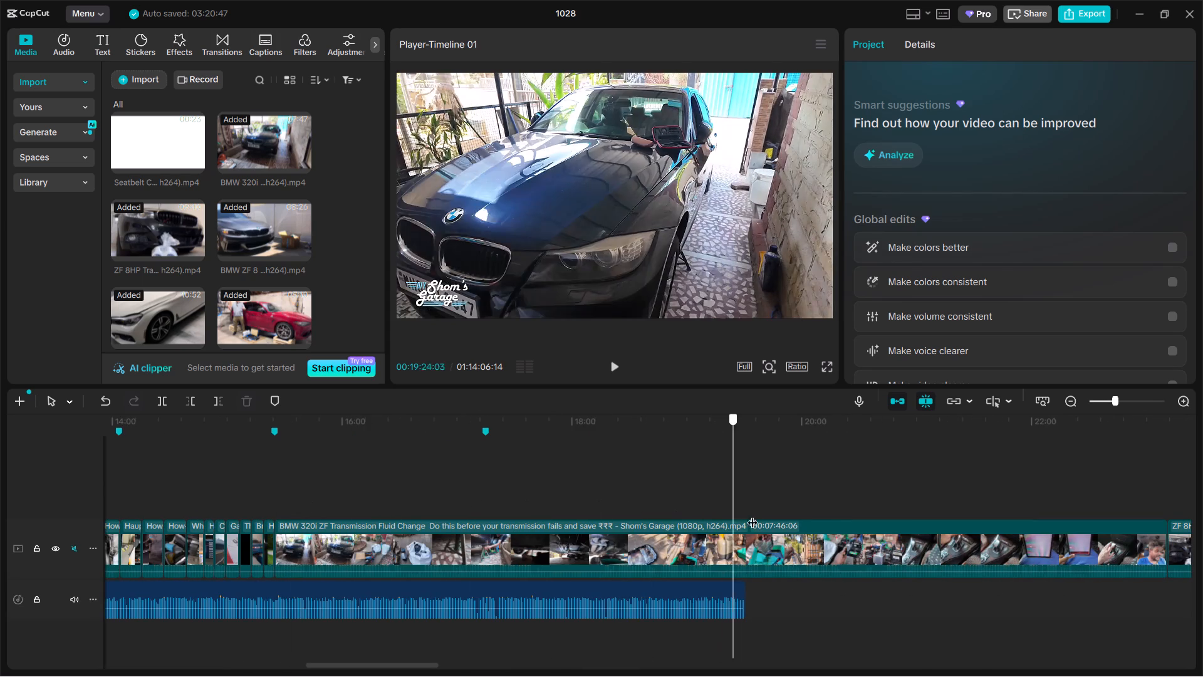
{"action": "left_click_drag", "start_coordinate": [753, 515], "coordinate": [952, 524]}
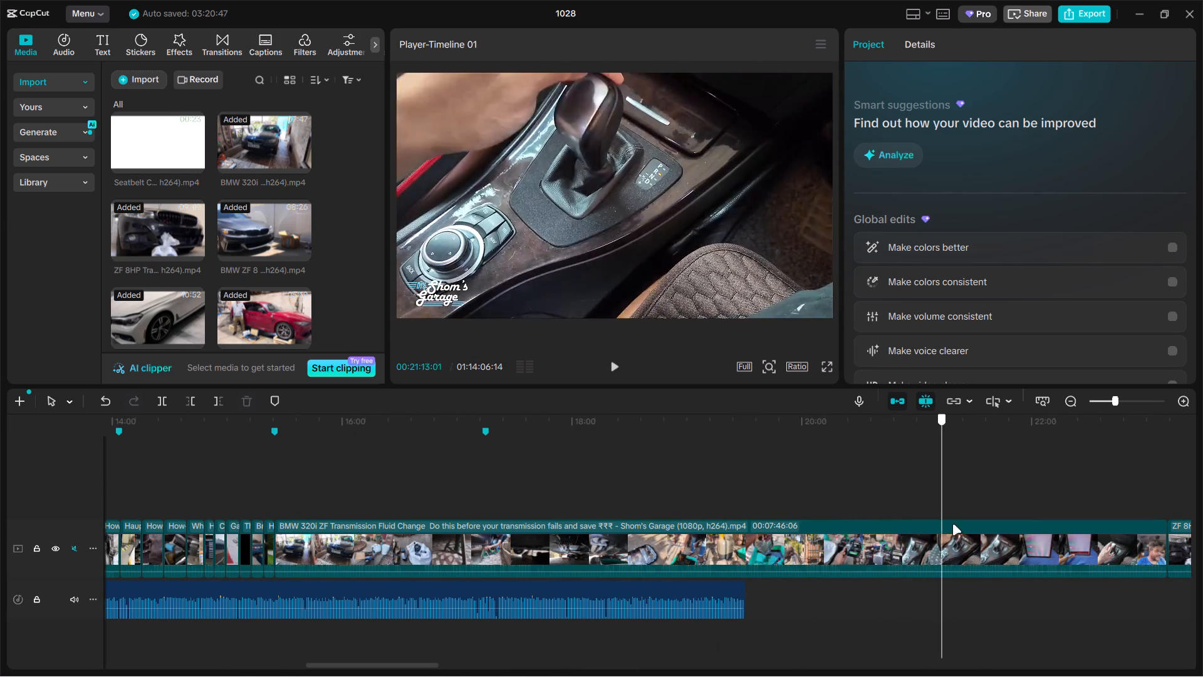
{"action": "left_click_drag", "start_coordinate": [952, 524], "coordinate": [984, 524]}
Move the BMW 320i ZF Transmission Fluid Change clip behind the last clip on the main track.
{"action": "left_click_drag", "start_coordinate": [984, 524], "coordinate": [835, 519]}
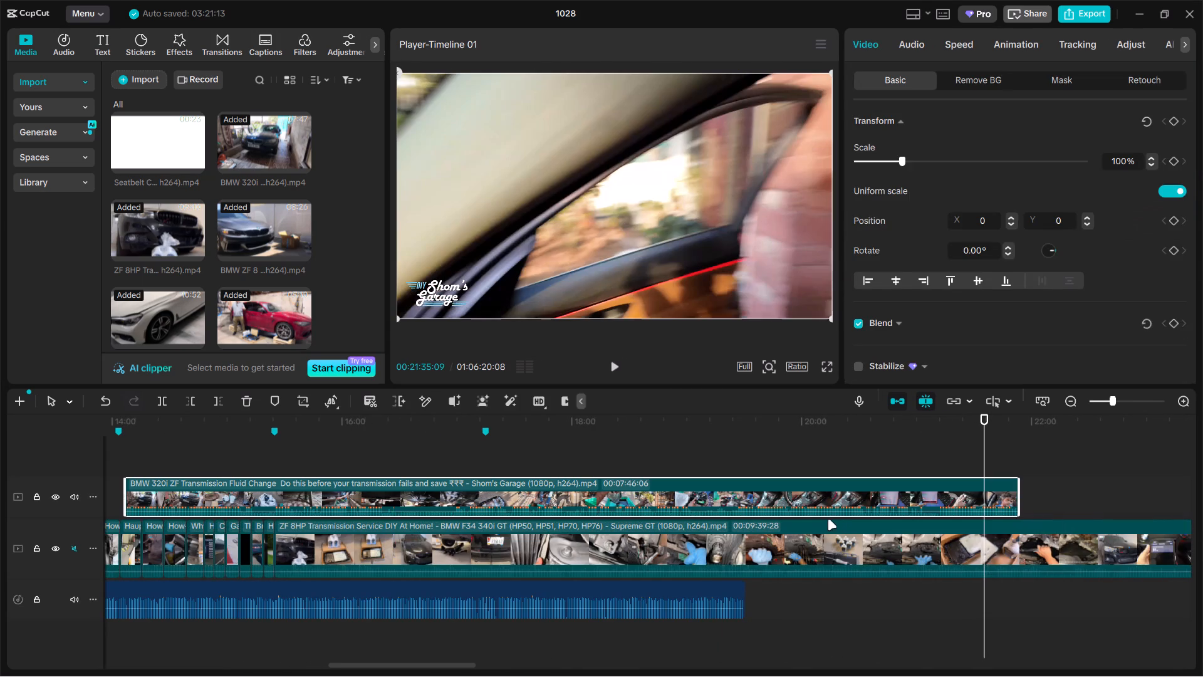
{"action": "key", "text": "ctrl+z"}
{"action": "scroll", "coordinate": [737, 512], "scroll_direction": "down", "scroll_amount": 16, "text": "ctrl"}
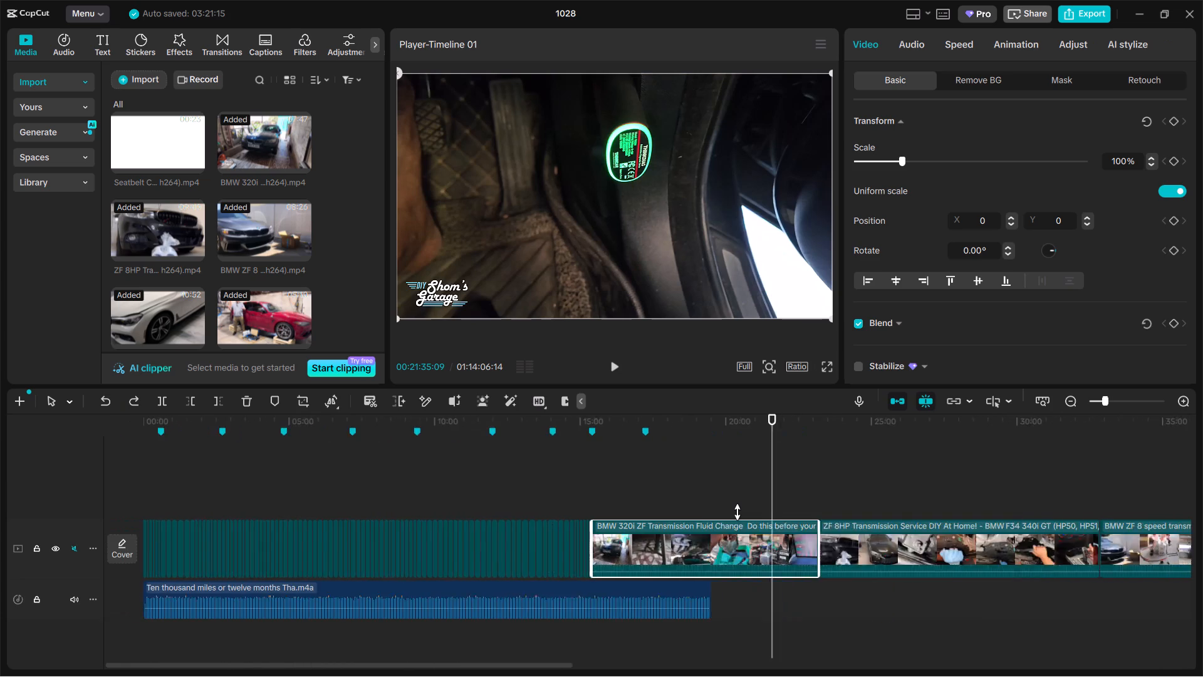
{"action": "scroll", "coordinate": [737, 512], "scroll_direction": "down", "scroll_amount": 6, "text": "ctrl"}
{"action": "left_click_drag", "start_coordinate": [482, 542], "coordinate": [1185, 570]}
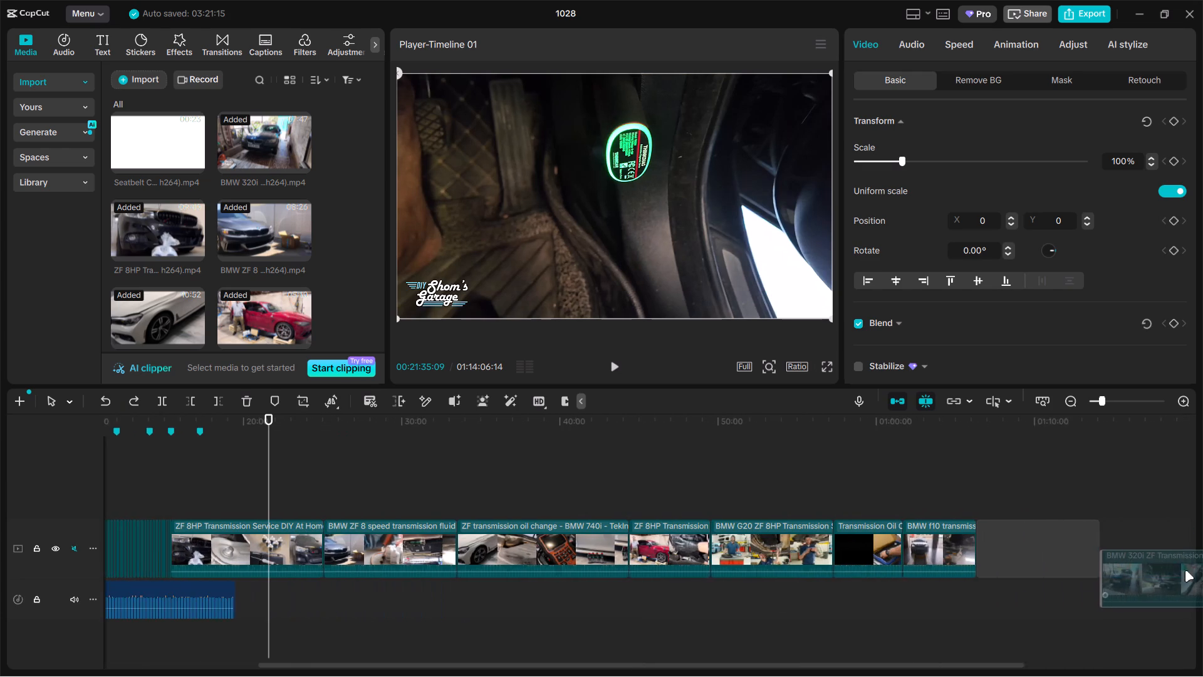
{"action": "left_click_drag", "start_coordinate": [1185, 570], "coordinate": [1115, 556]}
Split the ZF 8HP Transmission Service DIY clip at 00:19:30:23, just before the fluid drains, and delete the part before the cut.
{"action": "left_click", "coordinate": [148, 504]}
{"action": "scroll", "coordinate": [150, 501], "scroll_direction": "up", "scroll_amount": 5, "text": "ctrl"}
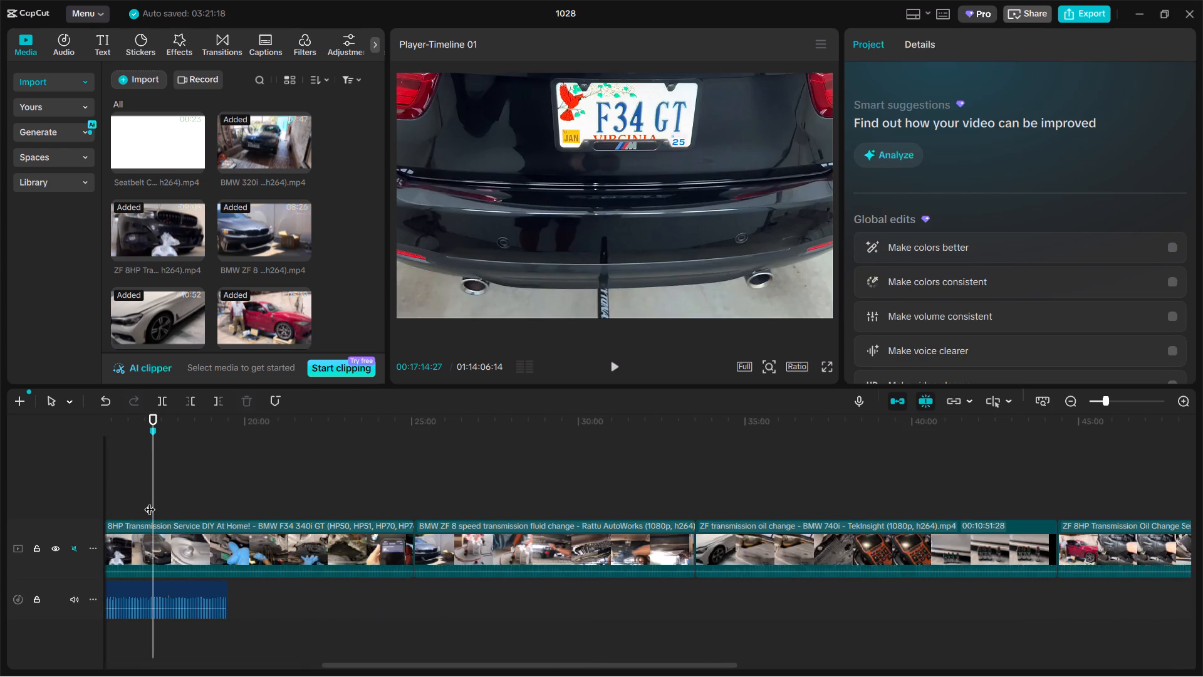
{"action": "left_click_drag", "start_coordinate": [150, 501], "coordinate": [127, 496], "text": "ctrl"}
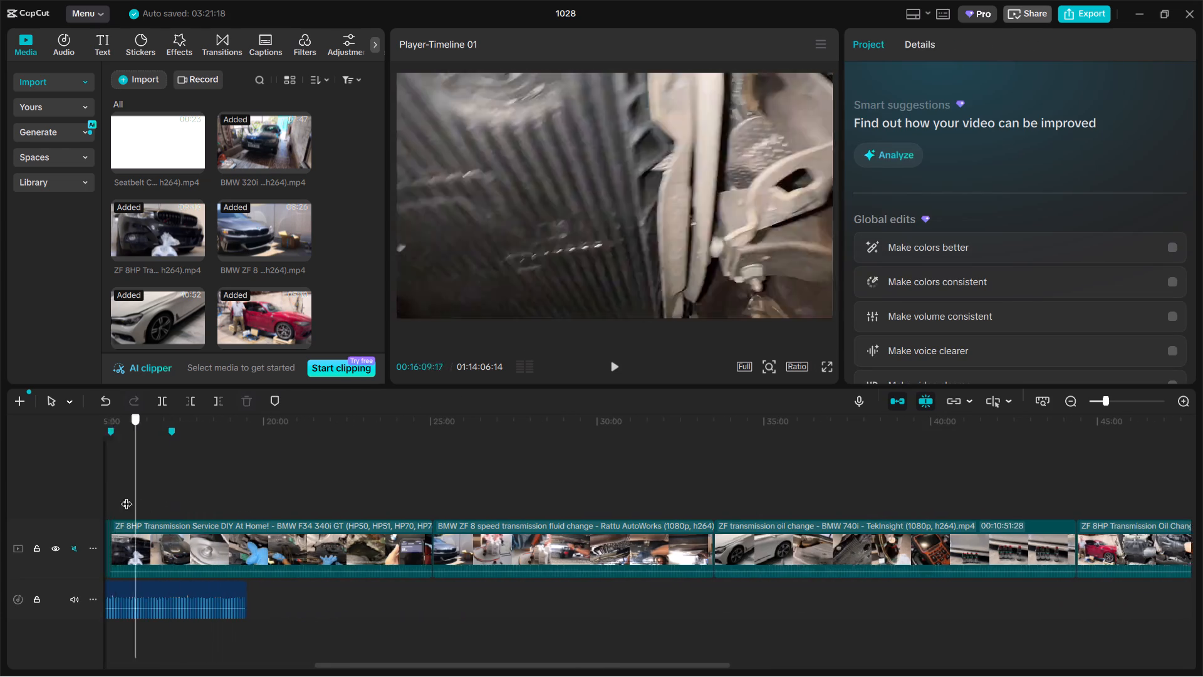
{"action": "left_click_drag", "start_coordinate": [127, 496], "coordinate": [368, 491], "text": "ctrl"}
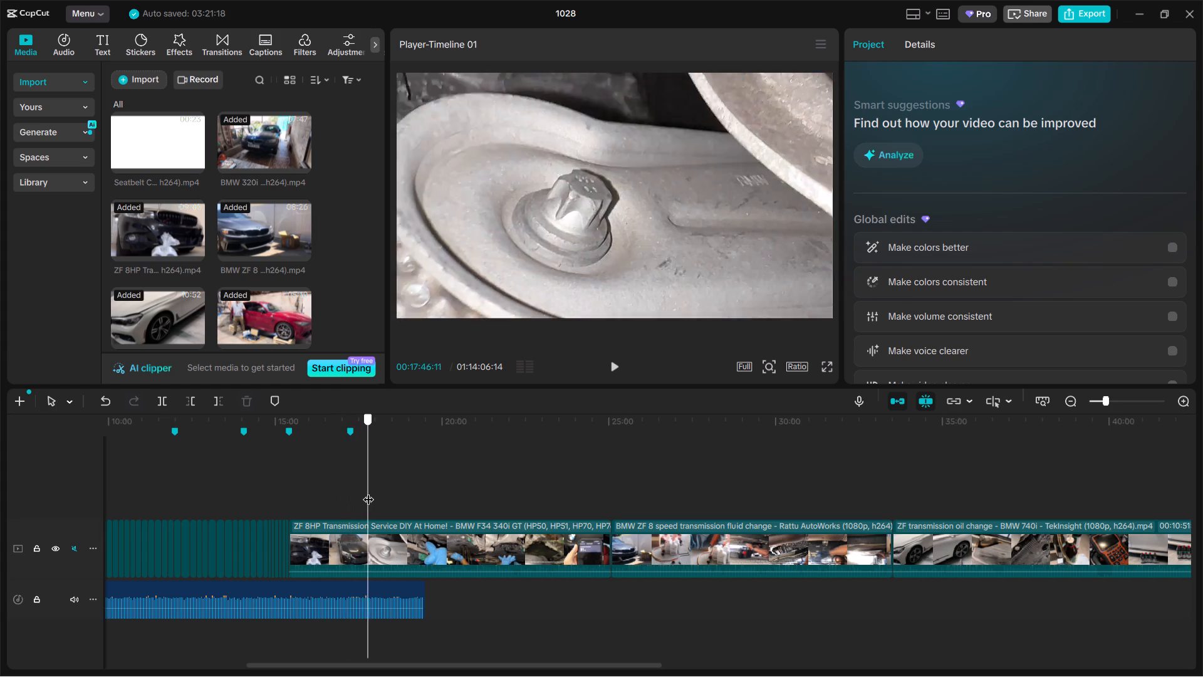
{"action": "left_click_drag", "start_coordinate": [368, 491], "coordinate": [405, 489], "text": "ctrl"}
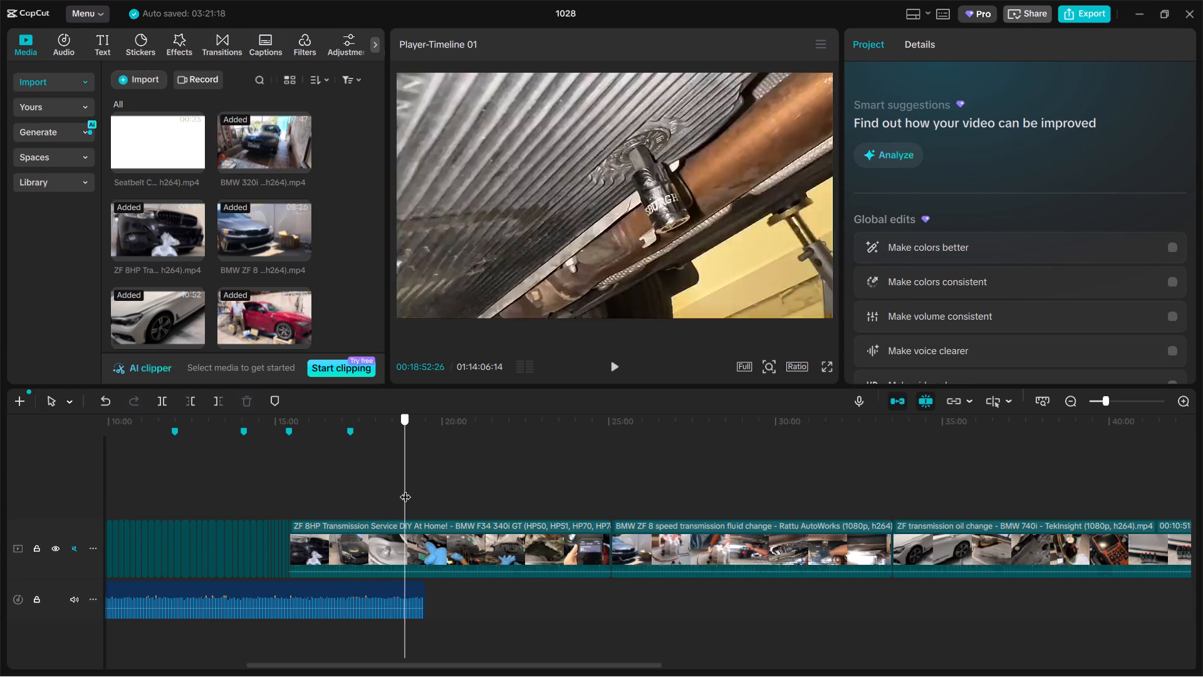
{"action": "left_click_drag", "start_coordinate": [405, 489], "coordinate": [435, 487], "text": "ctrl"}
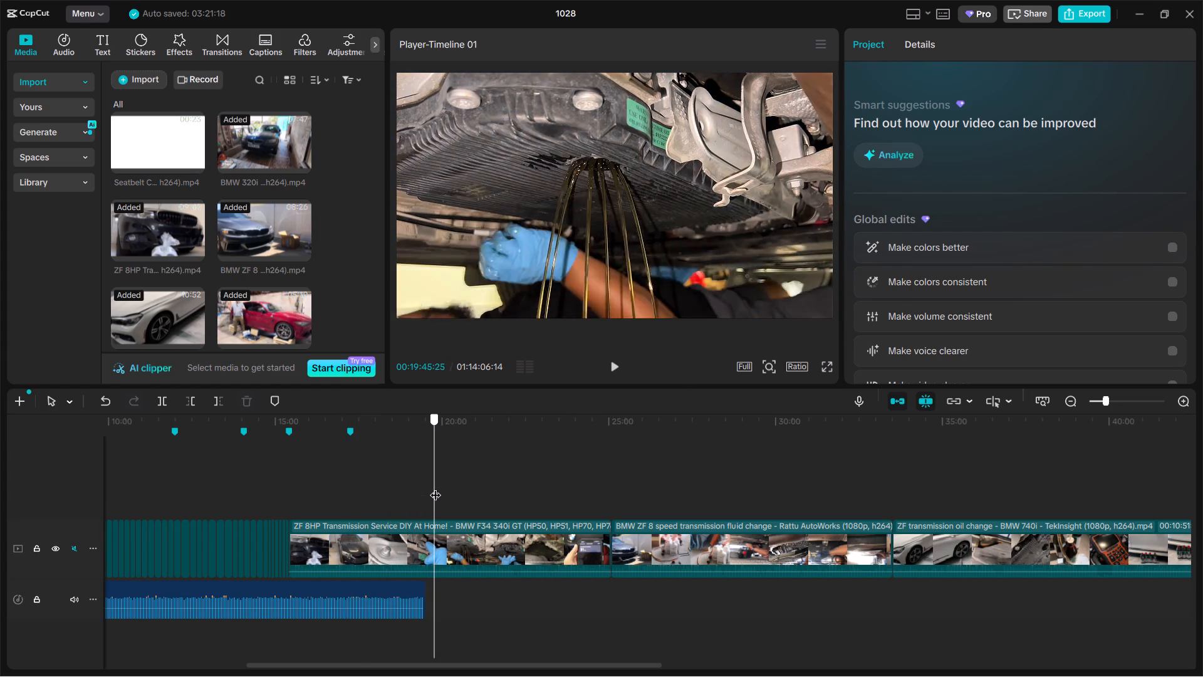
{"action": "left_click_drag", "start_coordinate": [435, 487], "coordinate": [429, 488], "text": "ctrl"}
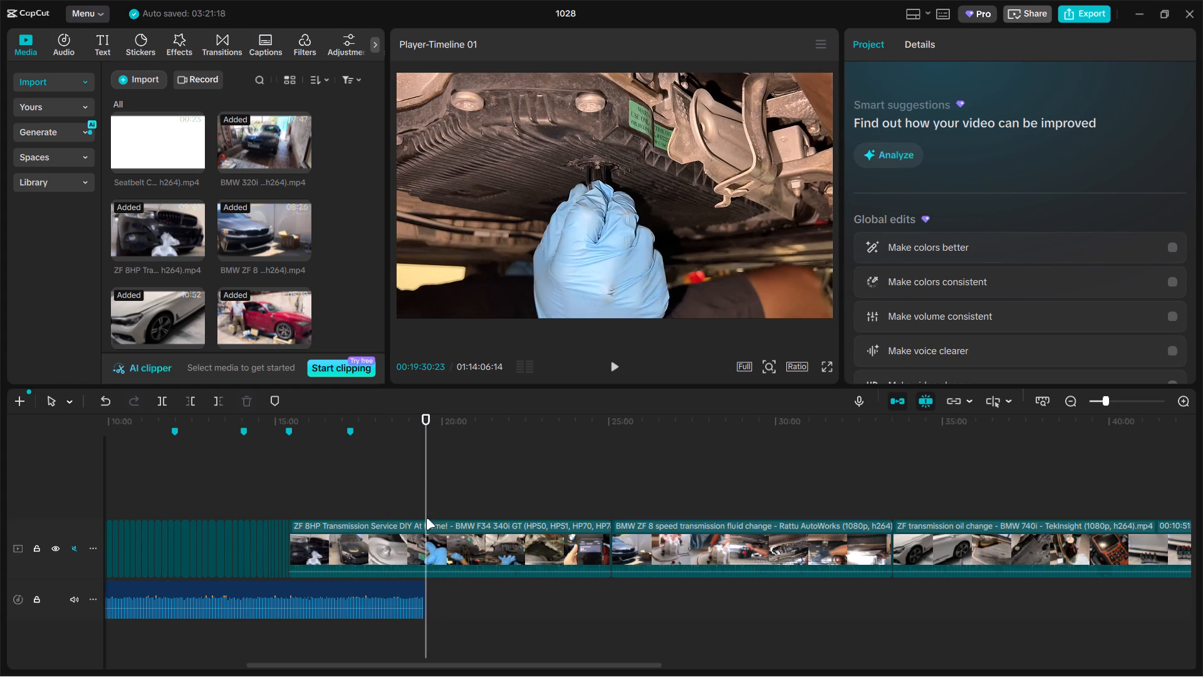
{"action": "left_click", "coordinate": [425, 533]}
{"action": "key", "text": "ctrl+b"}
{"action": "left_click", "coordinate": [394, 533]}
{"action": "key", "text": "BackSpace"}
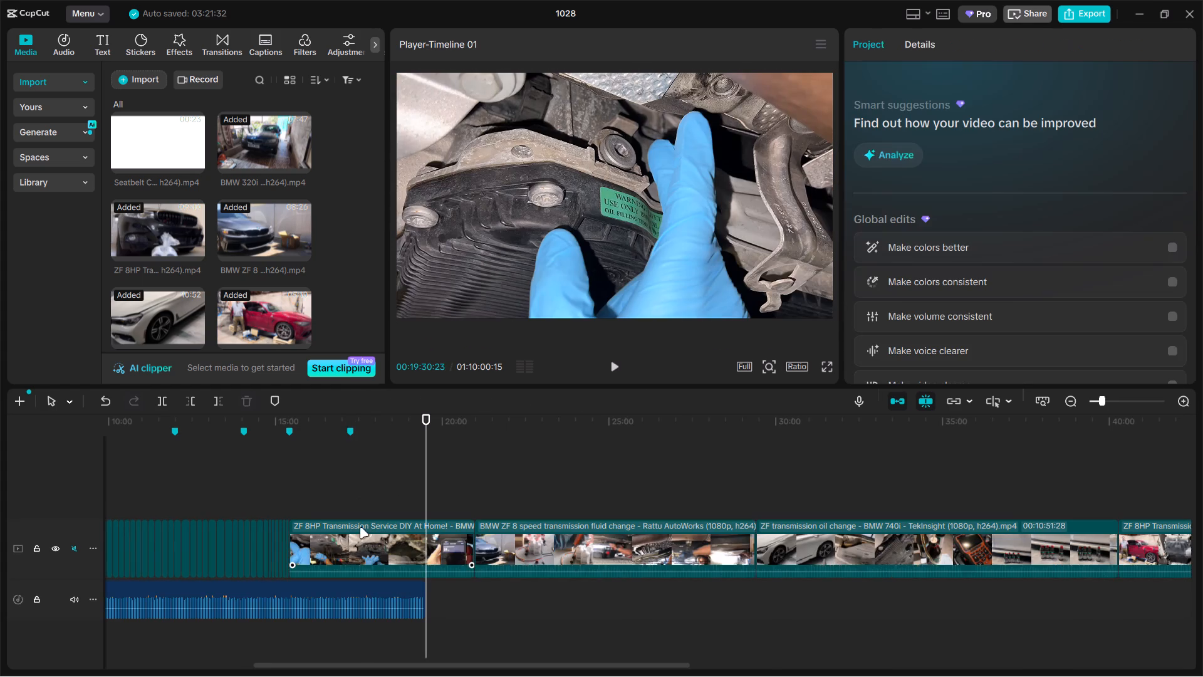
Trim about 7 seconds off the start of the ZF 8HP Transmission Service clip so it opens on the fluid already draining.
{"action": "left_click", "coordinate": [291, 505]}
{"action": "scroll", "coordinate": [291, 505], "scroll_direction": "up", "scroll_amount": 11, "text": "ctrl"}
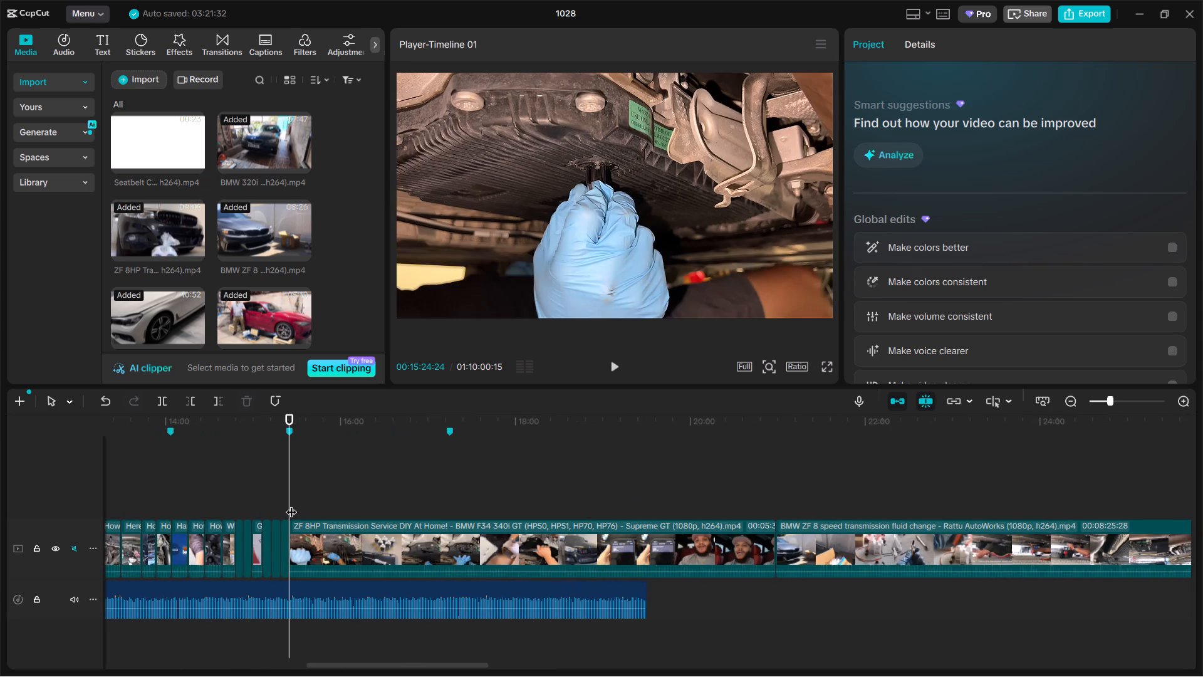
{"action": "left_click_drag", "start_coordinate": [291, 504], "coordinate": [291, 500]}
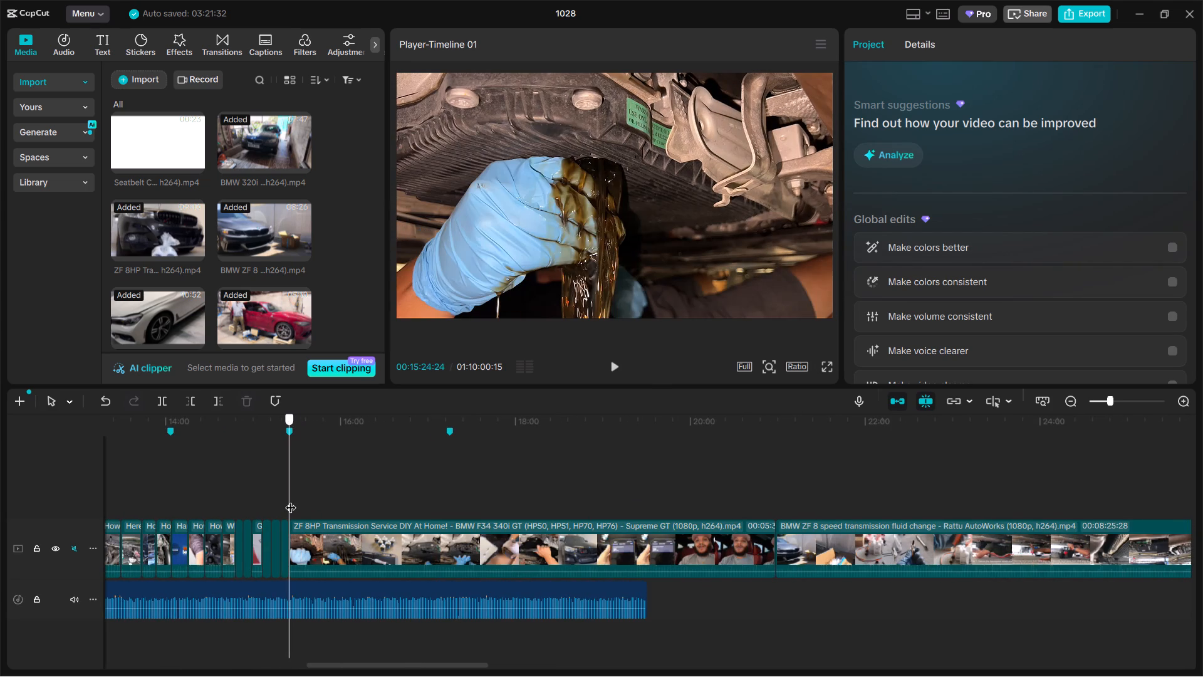
{"action": "left_click_drag", "start_coordinate": [291, 500], "coordinate": [306, 498]}
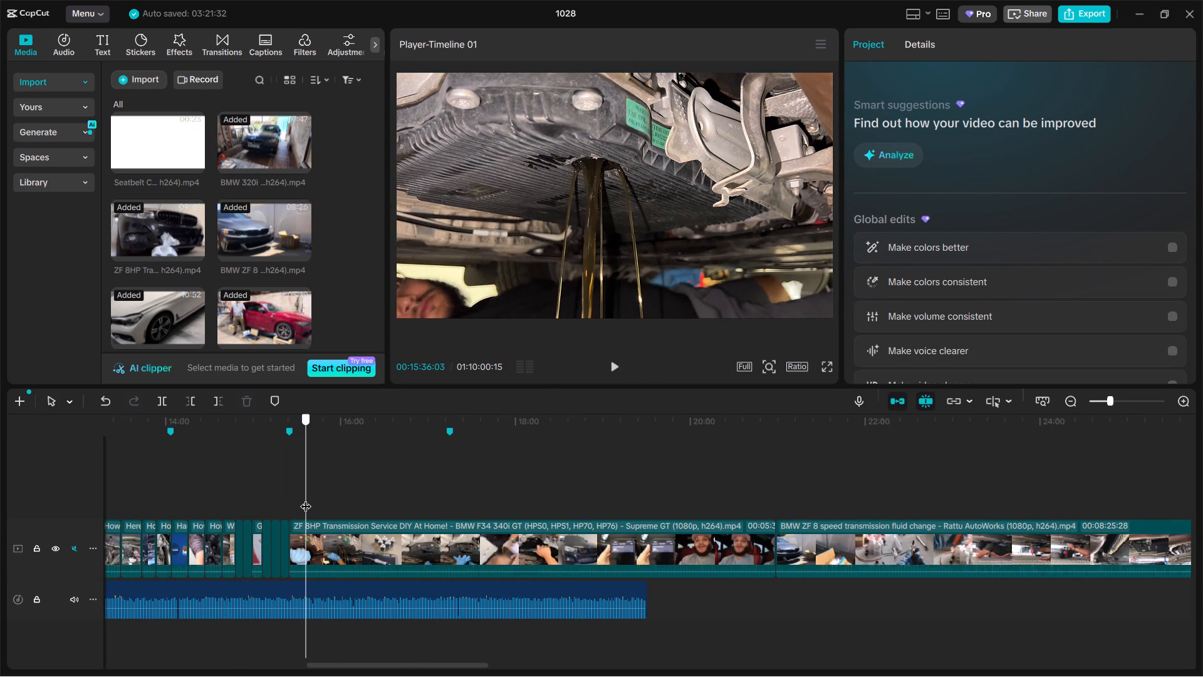
{"action": "left_click_drag", "start_coordinate": [306, 498], "coordinate": [305, 498]}
{"action": "scroll", "coordinate": [310, 520], "scroll_direction": "up", "scroll_amount": 6, "text": "ctrl"}
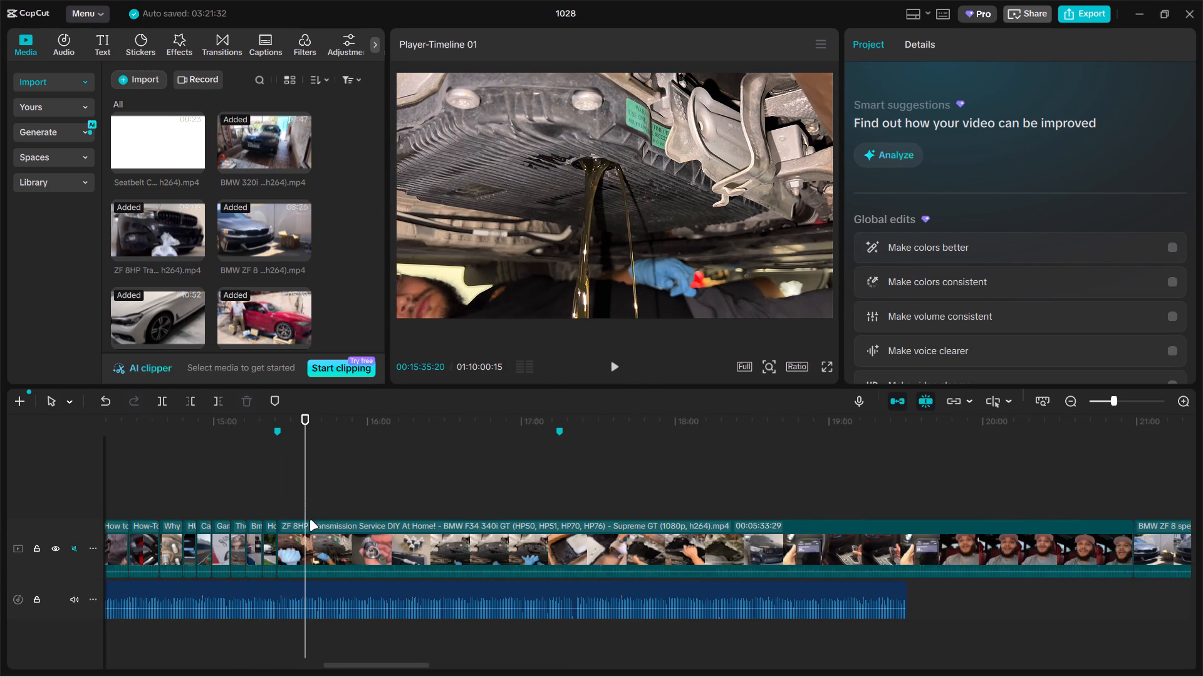
{"action": "left_click_drag", "start_coordinate": [305, 508], "coordinate": [295, 506]}
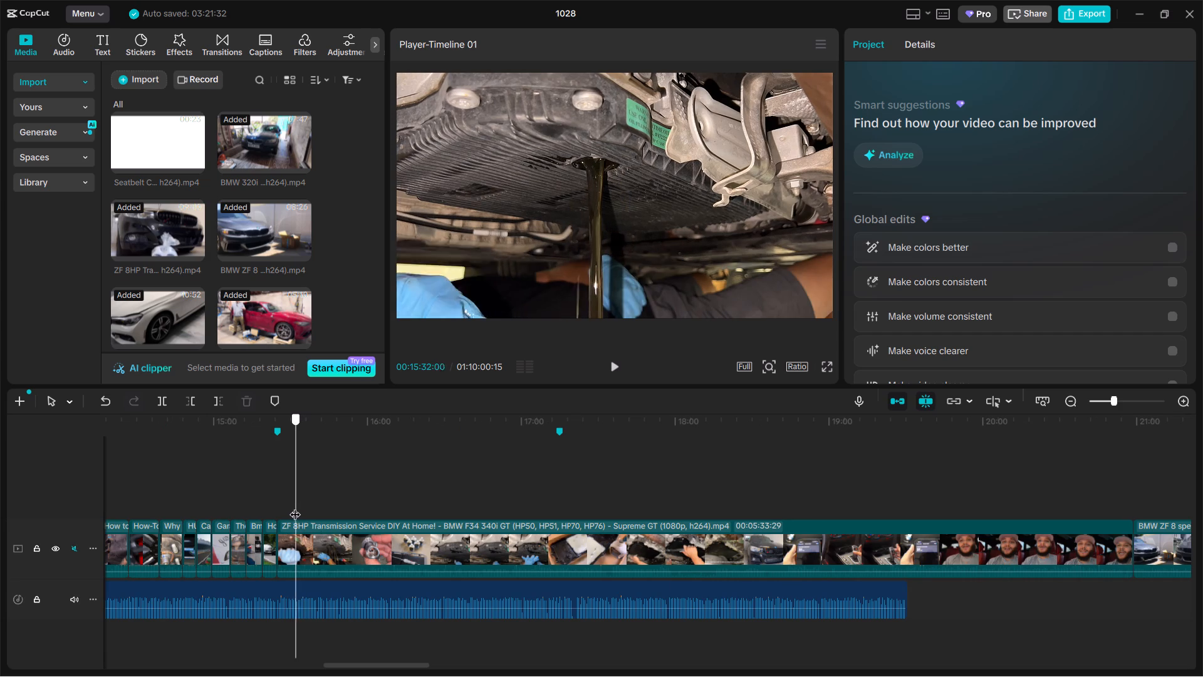
{"action": "left_click_drag", "start_coordinate": [295, 506], "coordinate": [318, 504]}
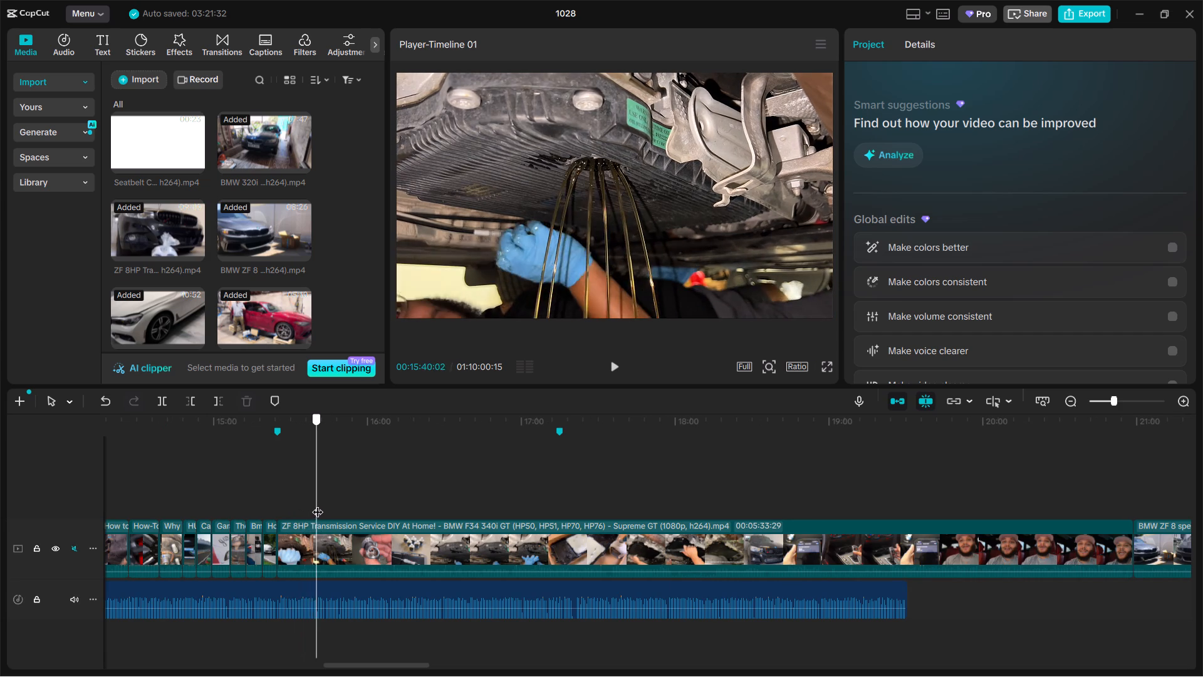
{"action": "left_click_drag", "start_coordinate": [318, 504], "coordinate": [300, 507]}
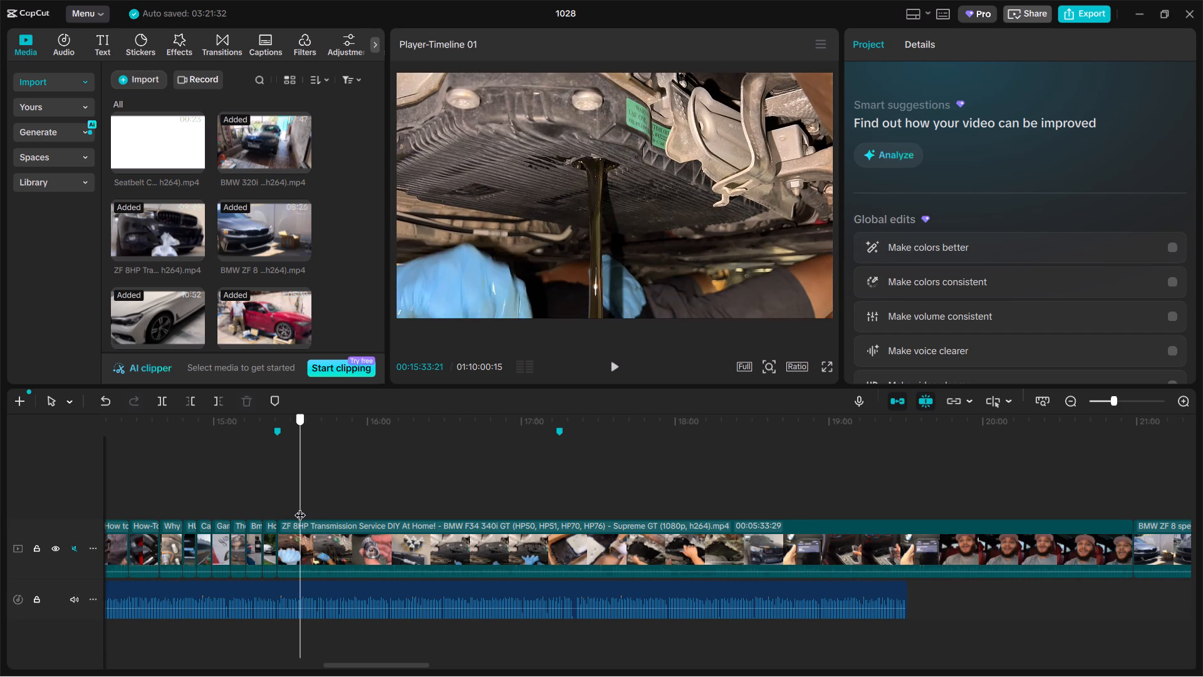
{"action": "left_click_drag", "start_coordinate": [300, 507], "coordinate": [296, 512]}
{"action": "left_click", "coordinate": [298, 560]}
{"action": "left_click_drag", "start_coordinate": [279, 552], "coordinate": [284, 551]}
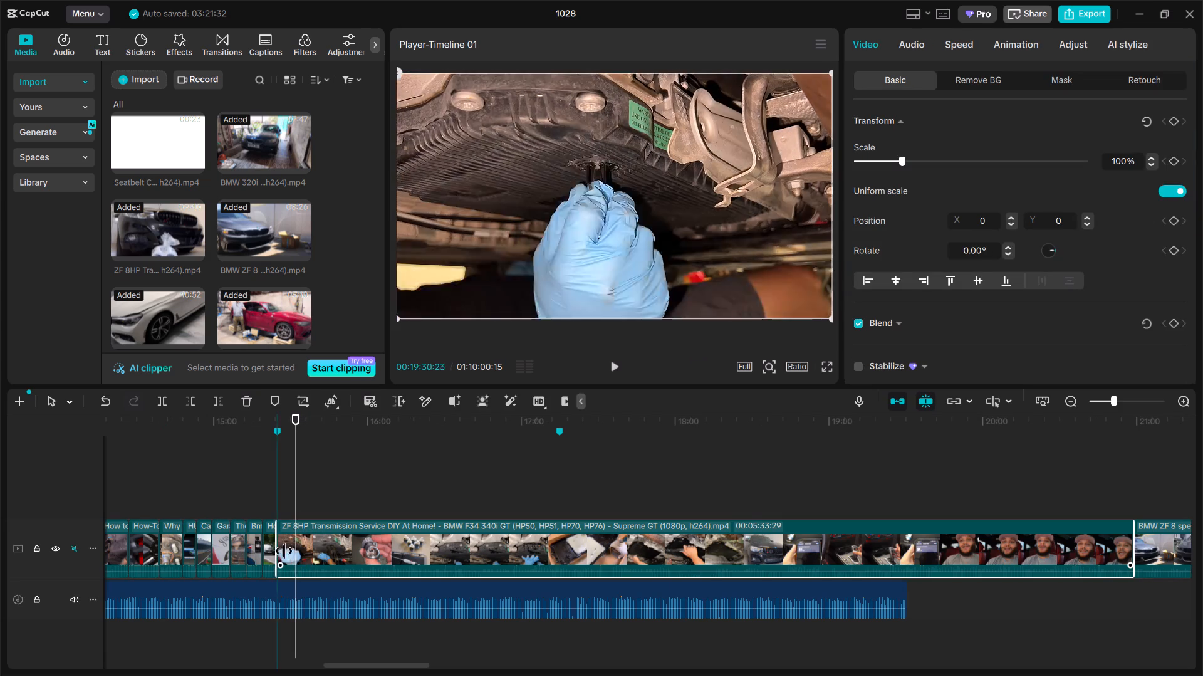
{"action": "left_click_drag", "start_coordinate": [284, 551], "coordinate": [298, 546]}
Split the ZF 8HP Transmission Service clip at 00:15:34:25 and delete the part after the cut, keeping the short draining excerpt.
{"action": "left_click_drag", "start_coordinate": [296, 505], "coordinate": [279, 505]}
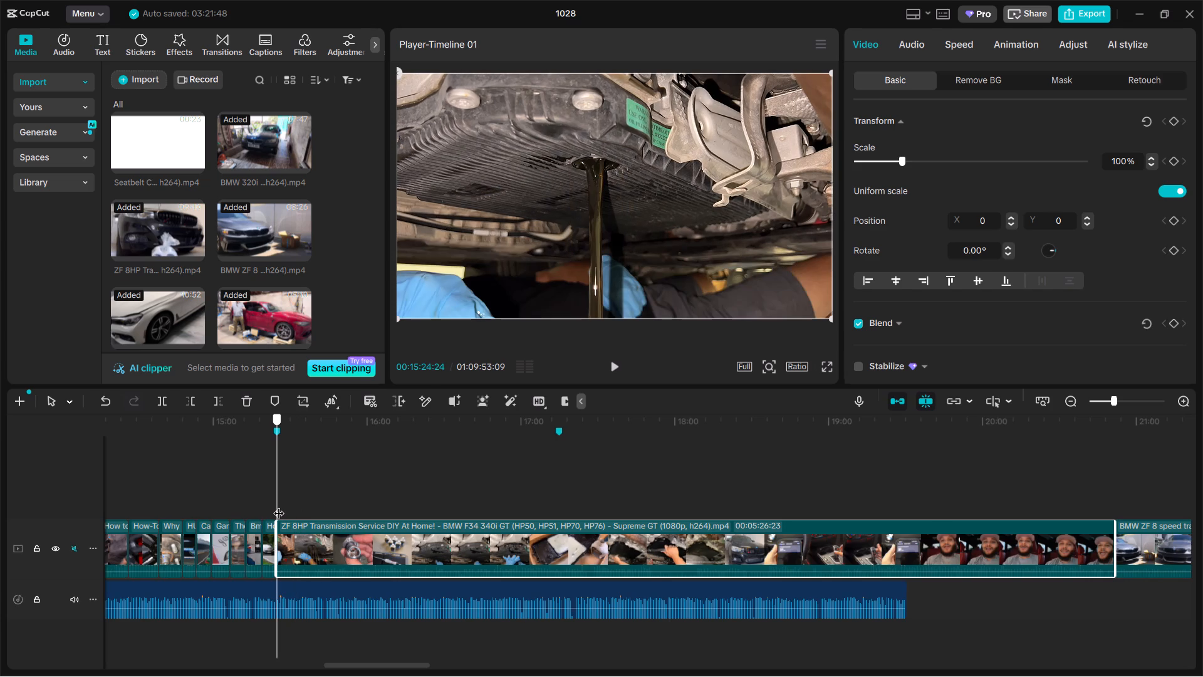
{"action": "left_click_drag", "start_coordinate": [279, 505], "coordinate": [303, 505]}
{"action": "key", "text": "ctrl+v"}
{"action": "key", "text": "ctrl+z"}
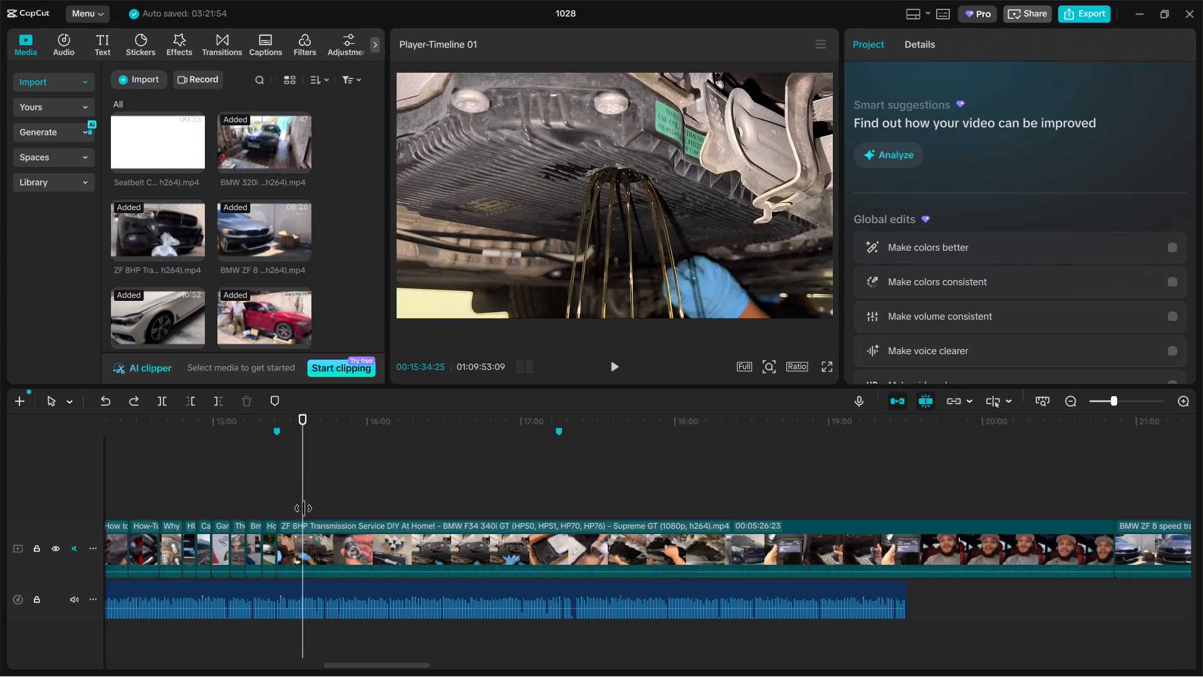
{"action": "key", "text": "ctrl+b"}
{"action": "left_click", "coordinate": [421, 547]}
{"action": "key", "text": "BackSpace"}
Split the BMW ZF 8 speed transmission fluid change clip at 00:20:04:04, where the mating surface is cleaned, and delete the part before it.
{"action": "left_click", "coordinate": [329, 494]}
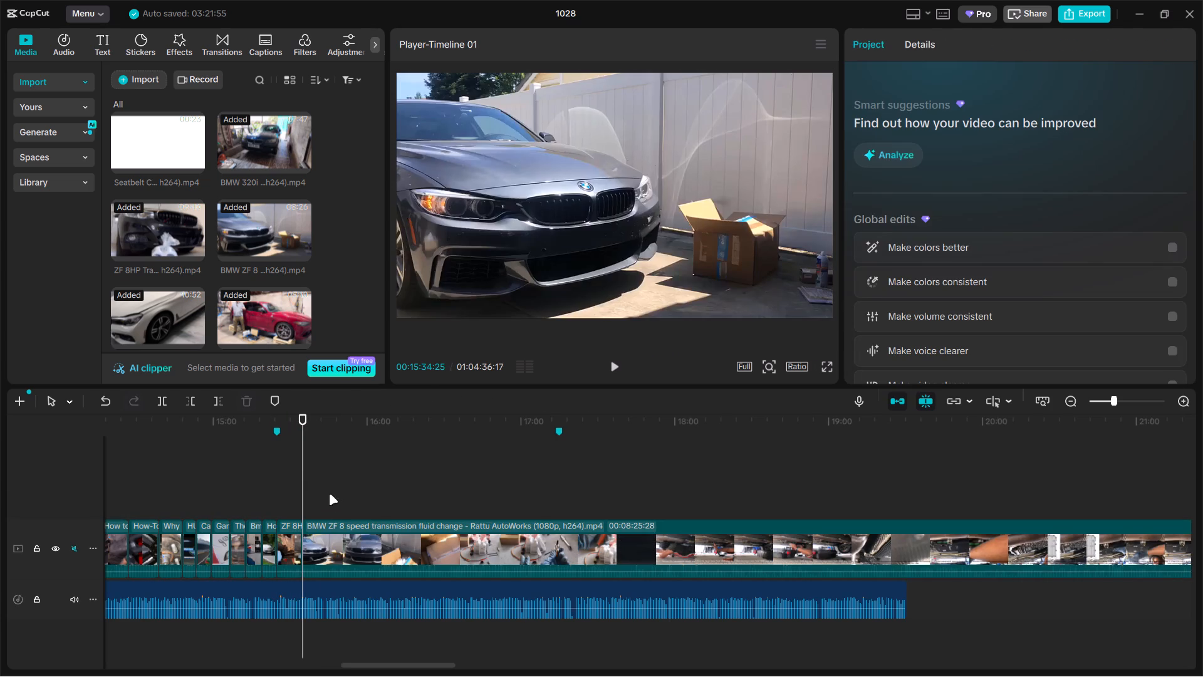
{"action": "left_click_drag", "start_coordinate": [329, 494], "coordinate": [514, 492]}
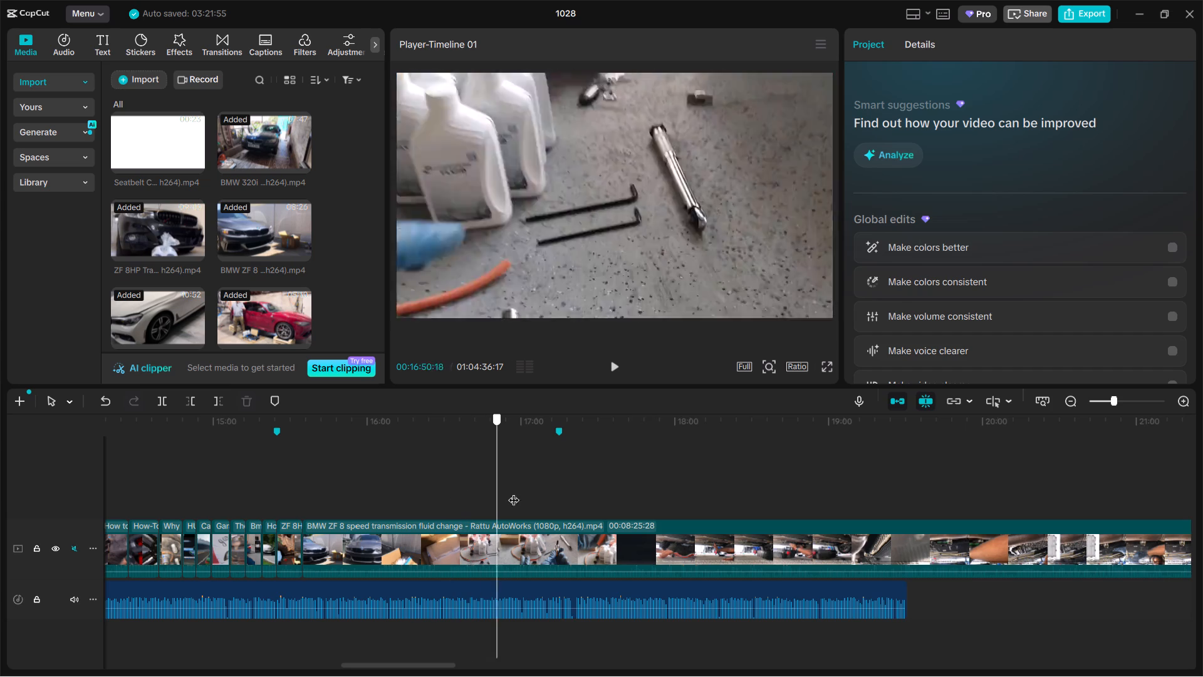
{"action": "left_click_drag", "start_coordinate": [514, 492], "coordinate": [859, 486]}
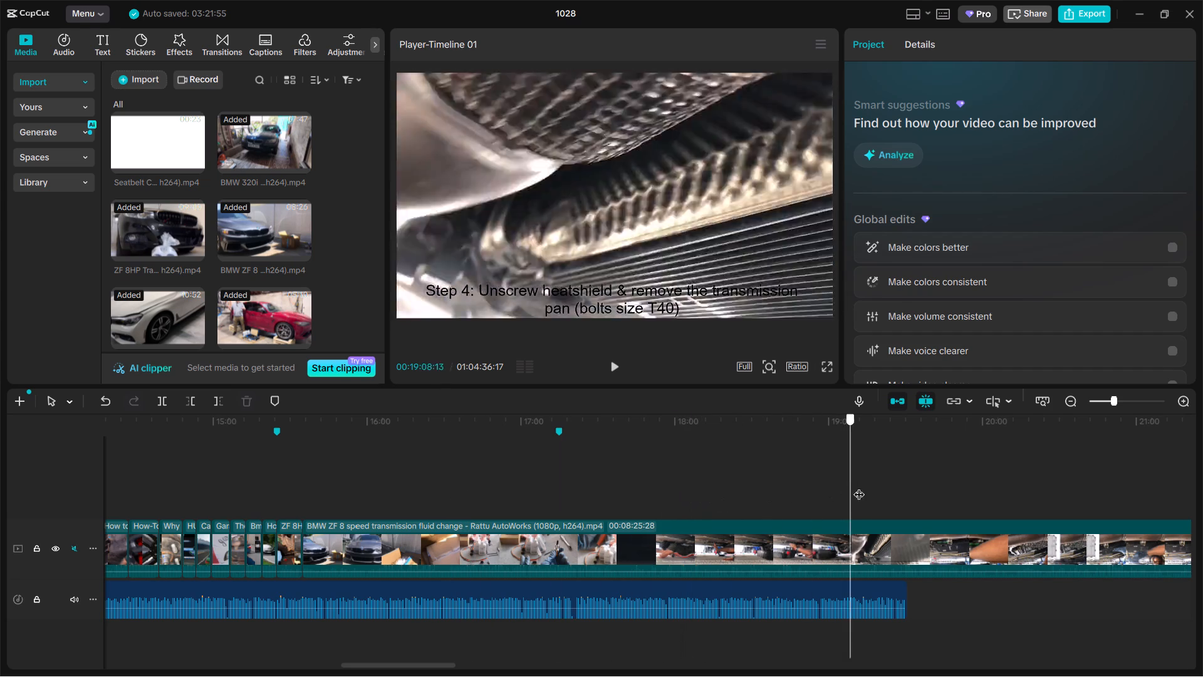
{"action": "left_click_drag", "start_coordinate": [859, 486], "coordinate": [992, 478]}
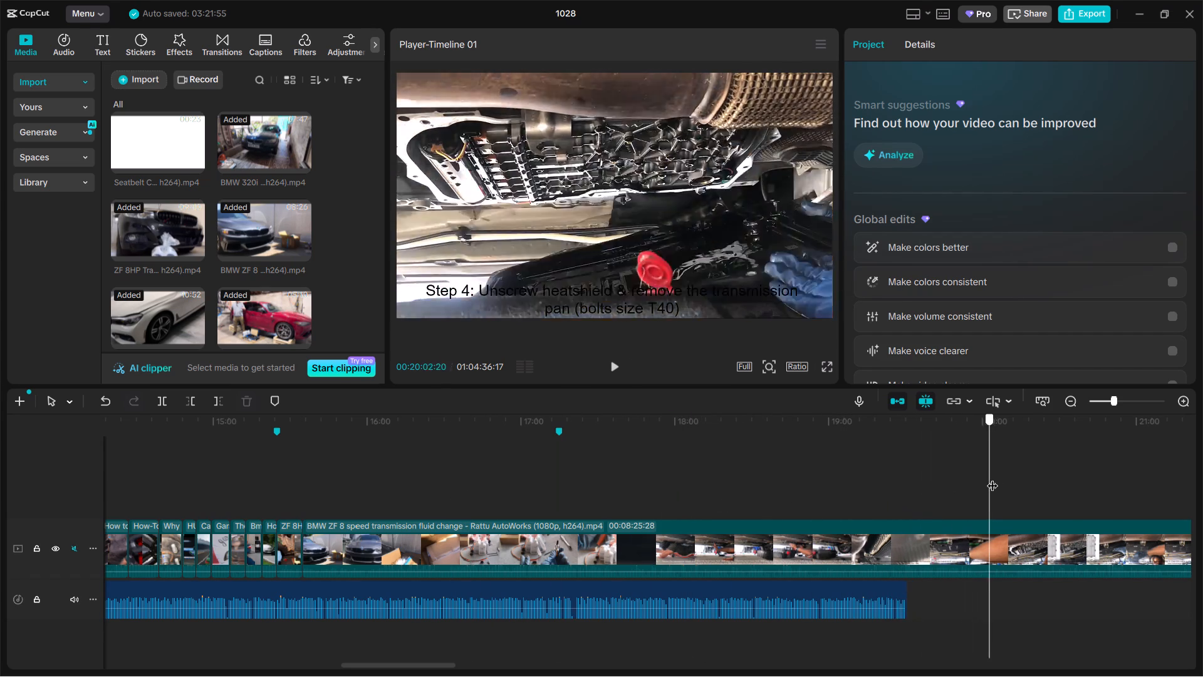
{"action": "left_click_drag", "start_coordinate": [992, 478], "coordinate": [993, 475]}
{"action": "left_click", "coordinate": [963, 540]}
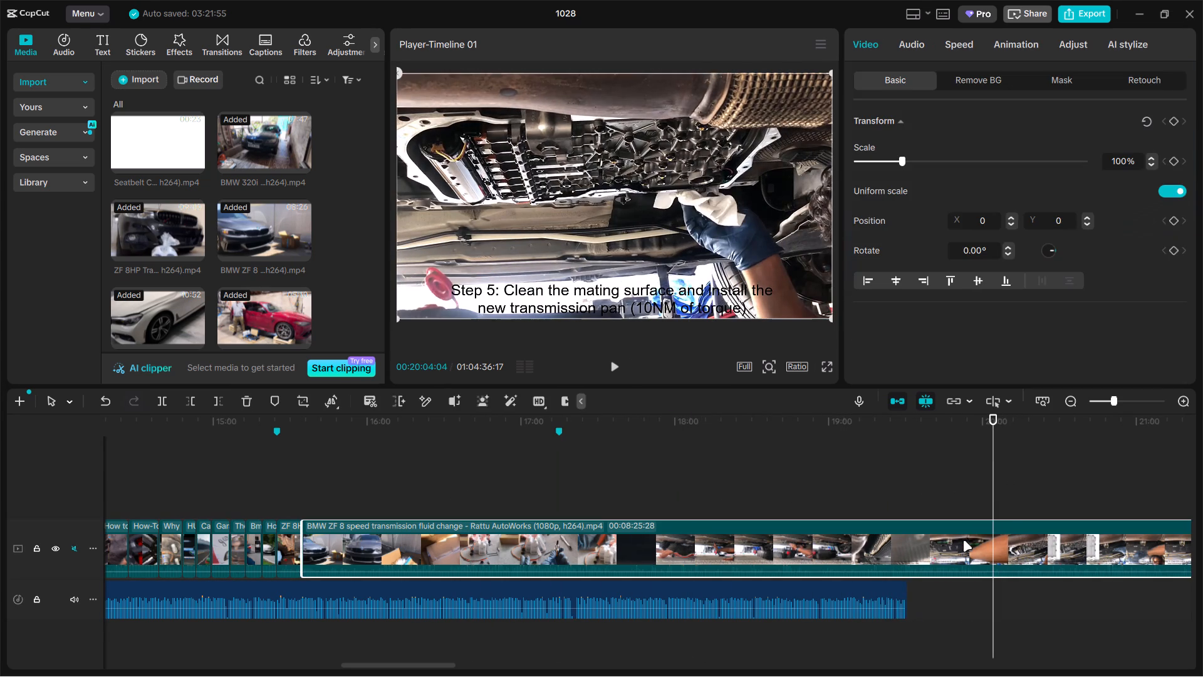
{"action": "key", "text": "ctrl+b"}
{"action": "left_click", "coordinate": [861, 545]}
{"action": "key", "text": "BackSpace"}
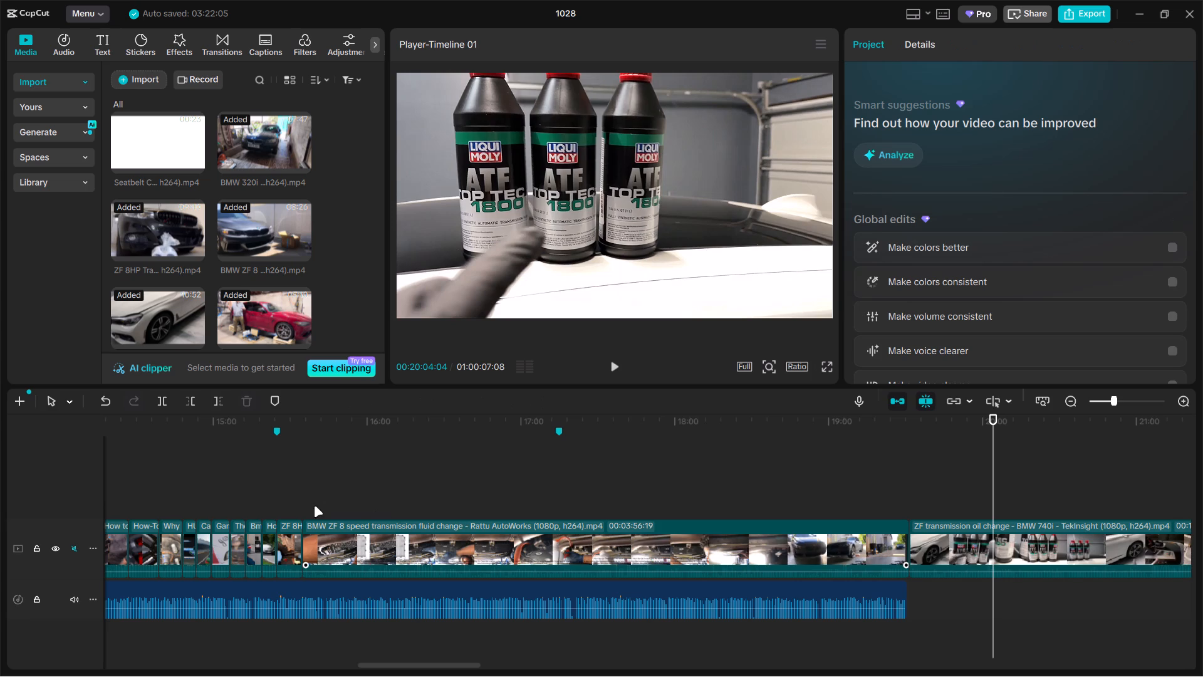
Split the BMW ZF 8 speed transmission fluid change clip at 00:15:43:05 and delete the part after the cut.
{"action": "left_click", "coordinate": [305, 501]}
{"action": "left_click_drag", "start_coordinate": [305, 501], "coordinate": [329, 490]}
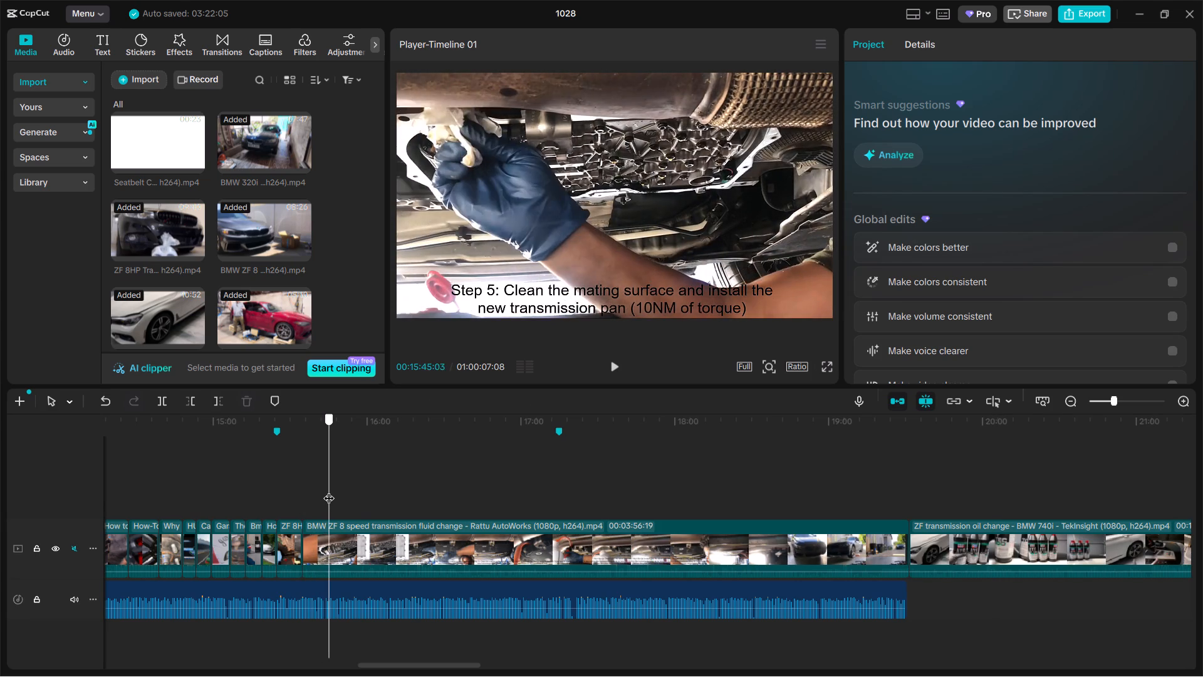
{"action": "left_click_drag", "start_coordinate": [329, 490], "coordinate": [324, 493]}
{"action": "left_click", "coordinate": [358, 535]}
{"action": "key", "text": "ctrl+b"}
{"action": "key", "text": "BackSpace"}
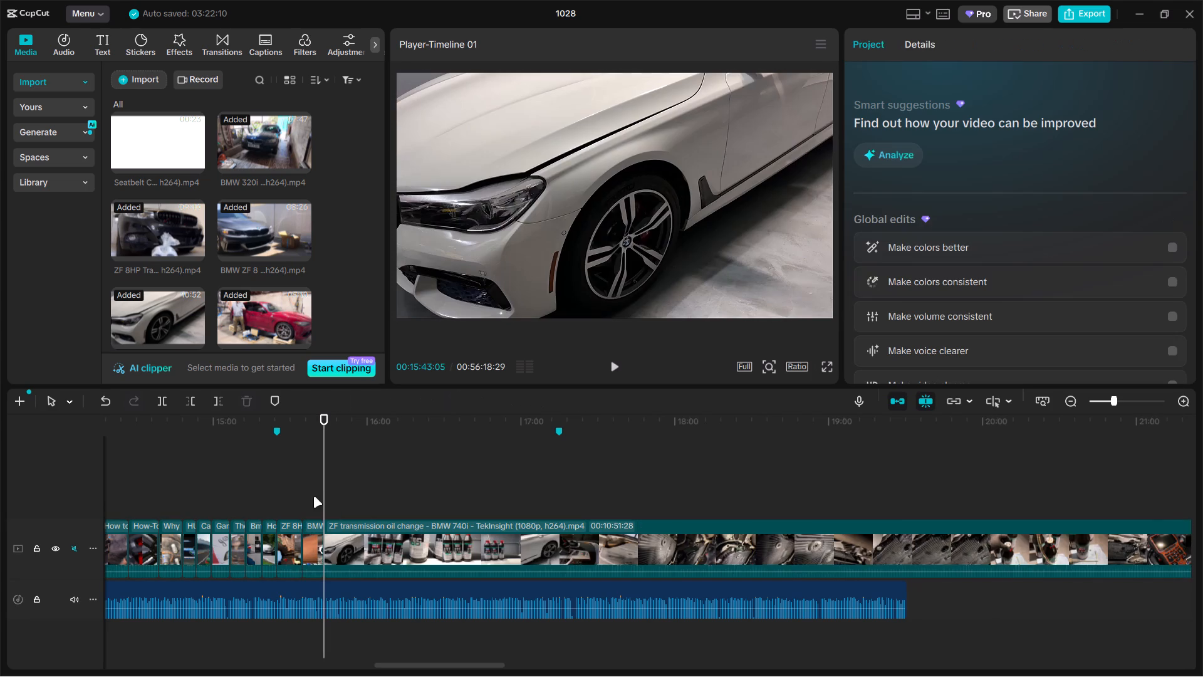
Enlarge the BMW ZF 8 speed excerpt to 146% and shift it down to Y -220, cropping out the Step 5 caption.
{"action": "left_click", "coordinate": [316, 496]}
{"action": "left_click", "coordinate": [482, 321]}
{"action": "left_click", "coordinate": [516, 203]}
{"action": "left_click", "coordinate": [712, 175]}
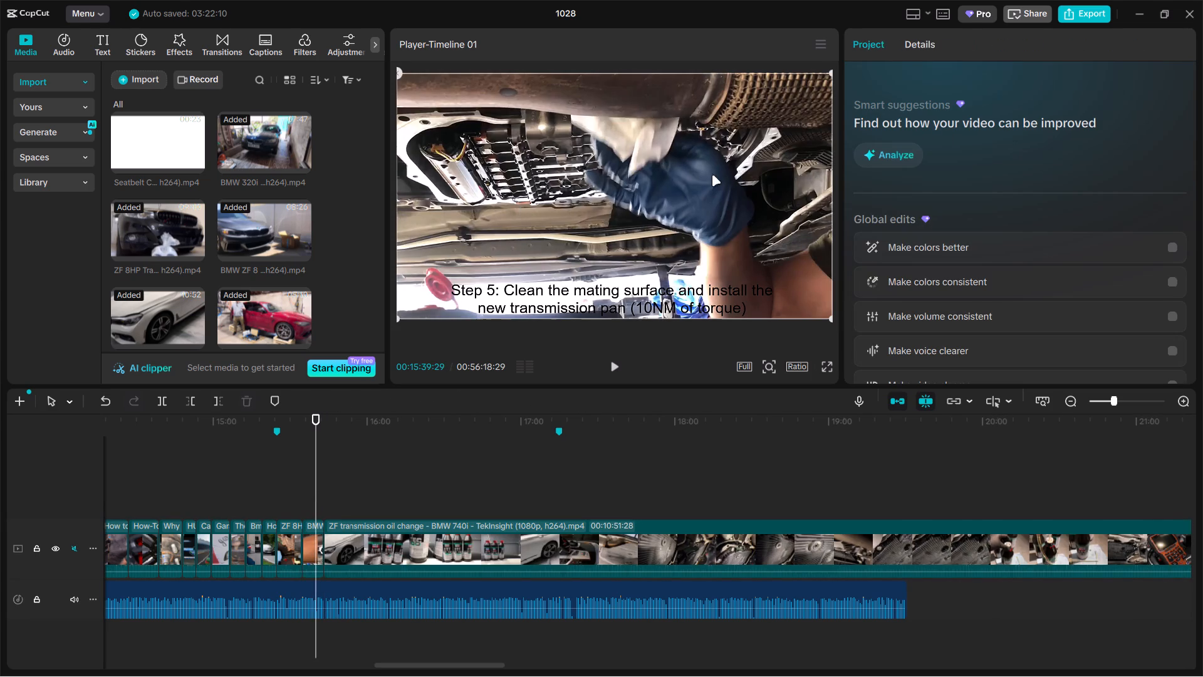
{"action": "left_click_drag", "start_coordinate": [906, 162], "coordinate": [923, 160]}
{"action": "left_click_drag", "start_coordinate": [722, 189], "coordinate": [724, 214]}
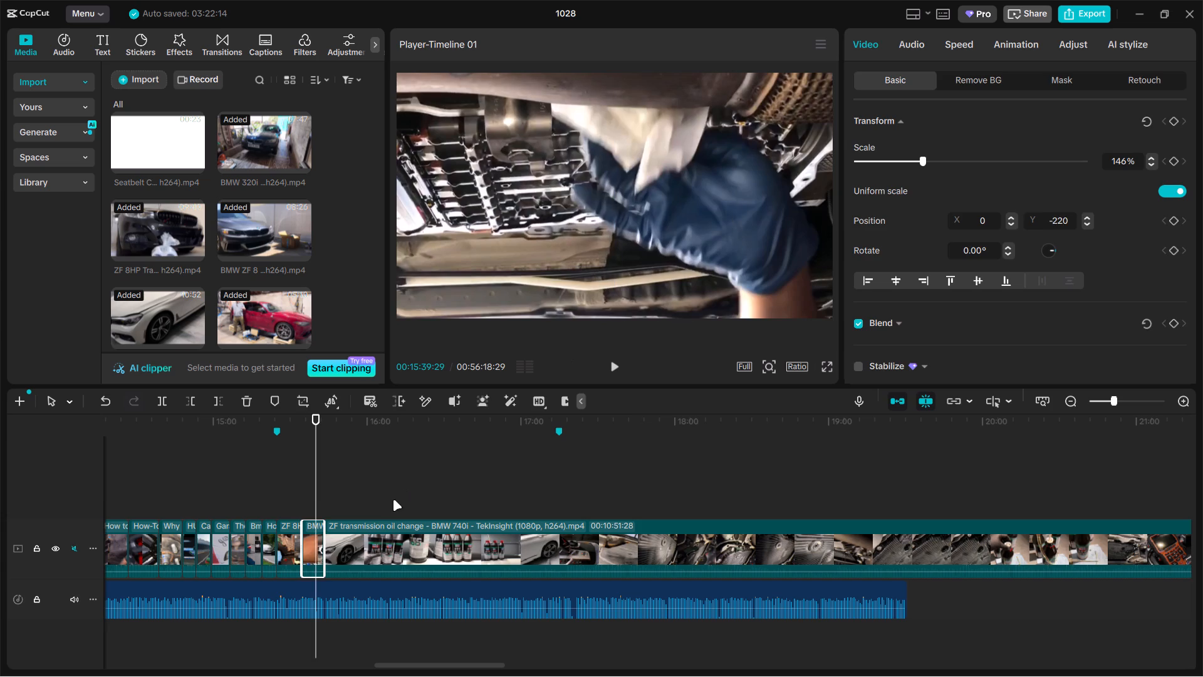
Split the ZF transmission oil change BMW 740i clip at 00:18:16:04, at the transmission pan close-up, and delete the part before it.
{"action": "left_click", "coordinate": [395, 503]}
{"action": "left_click_drag", "start_coordinate": [397, 503], "coordinate": [717, 483]}
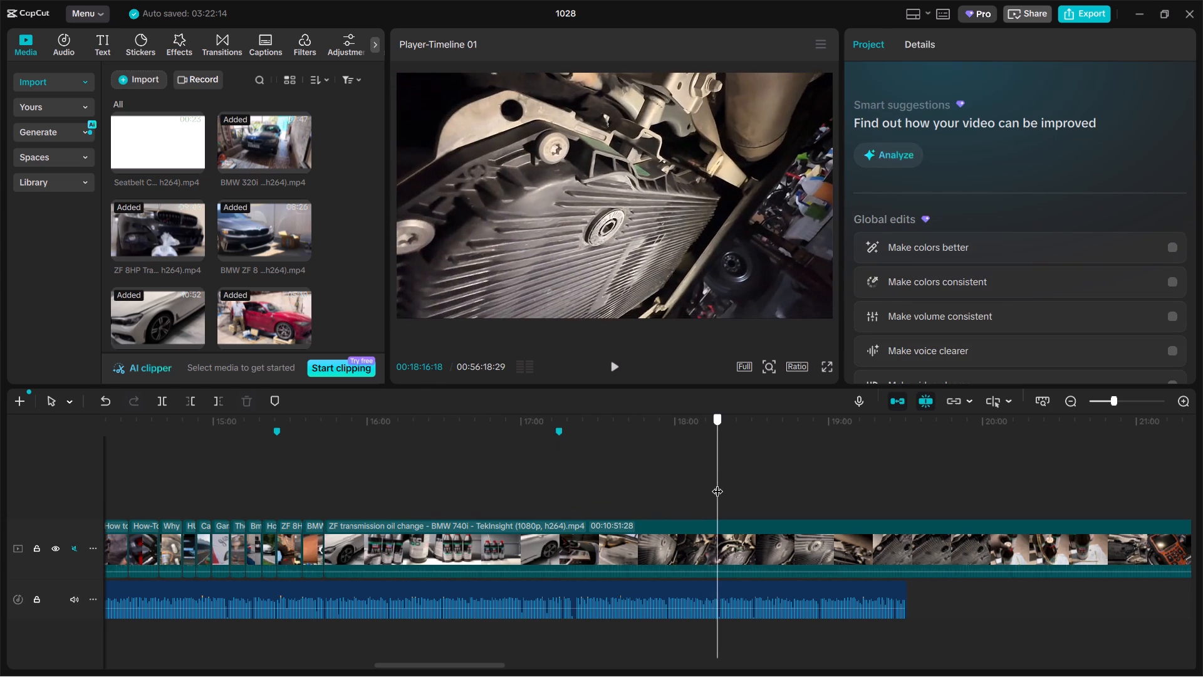
{"action": "left_click_drag", "start_coordinate": [717, 483], "coordinate": [716, 485]}
{"action": "left_click", "coordinate": [763, 549]}
{"action": "key", "text": "ctrl+b"}
{"action": "left_click", "coordinate": [648, 550]}
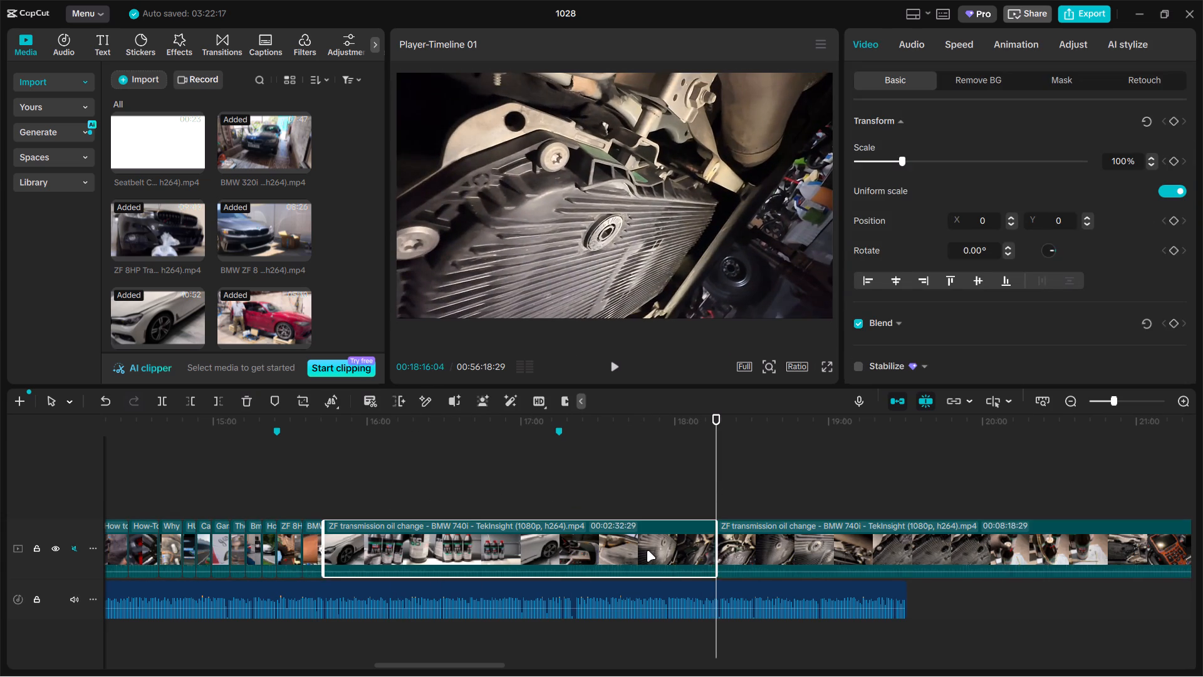
{"action": "key", "text": "BackSpace"}
Split the ZF transmission oil change BMW 740i clip at 00:15:52:13 and delete the part after the cut.
{"action": "double_click", "coordinate": [353, 495]}
{"action": "left_click", "coordinate": [388, 552]}
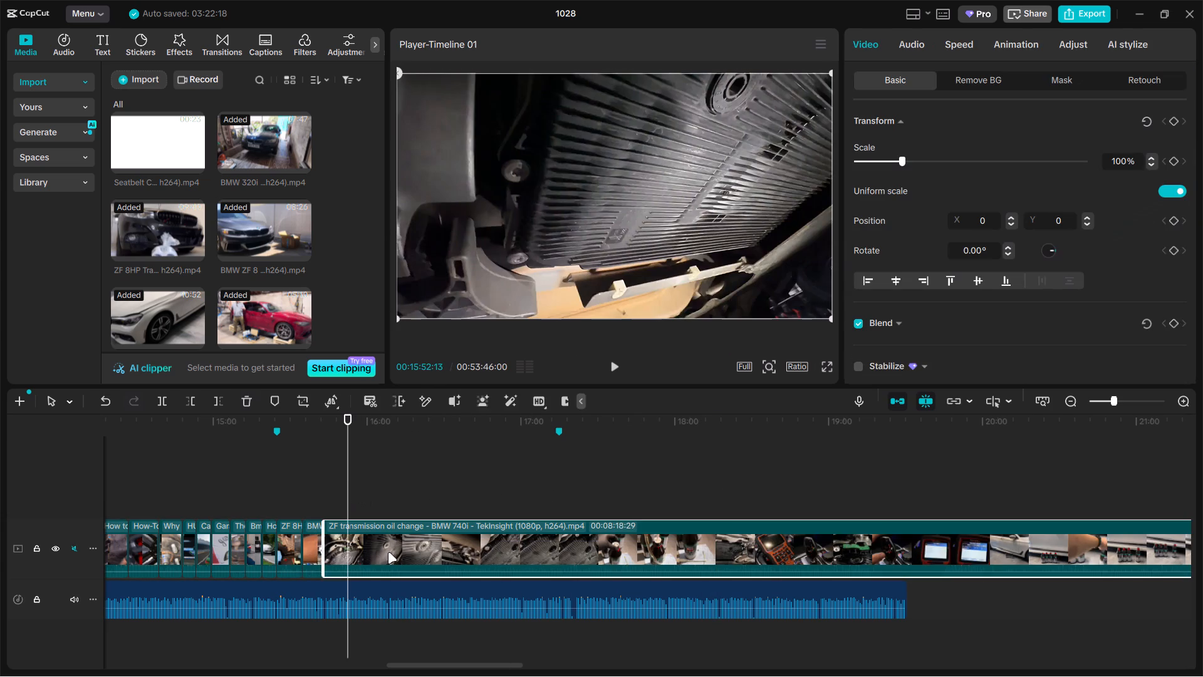
{"action": "key", "text": "ctrl+b"}
{"action": "key", "text": "BackSpace"}
Split the ZF 8HP Transmission Oil Change Service Made EASY clip at 00:17:27:15 and delete the part before the cut.
{"action": "left_click", "coordinate": [393, 481]}
{"action": "left_click_drag", "start_coordinate": [394, 481], "coordinate": [591, 480]}
{"action": "left_click", "coordinate": [600, 546]}
{"action": "key", "text": "ctrl+b"}
{"action": "left_click", "coordinate": [491, 547]}
{"action": "key", "text": "BackSpace"}
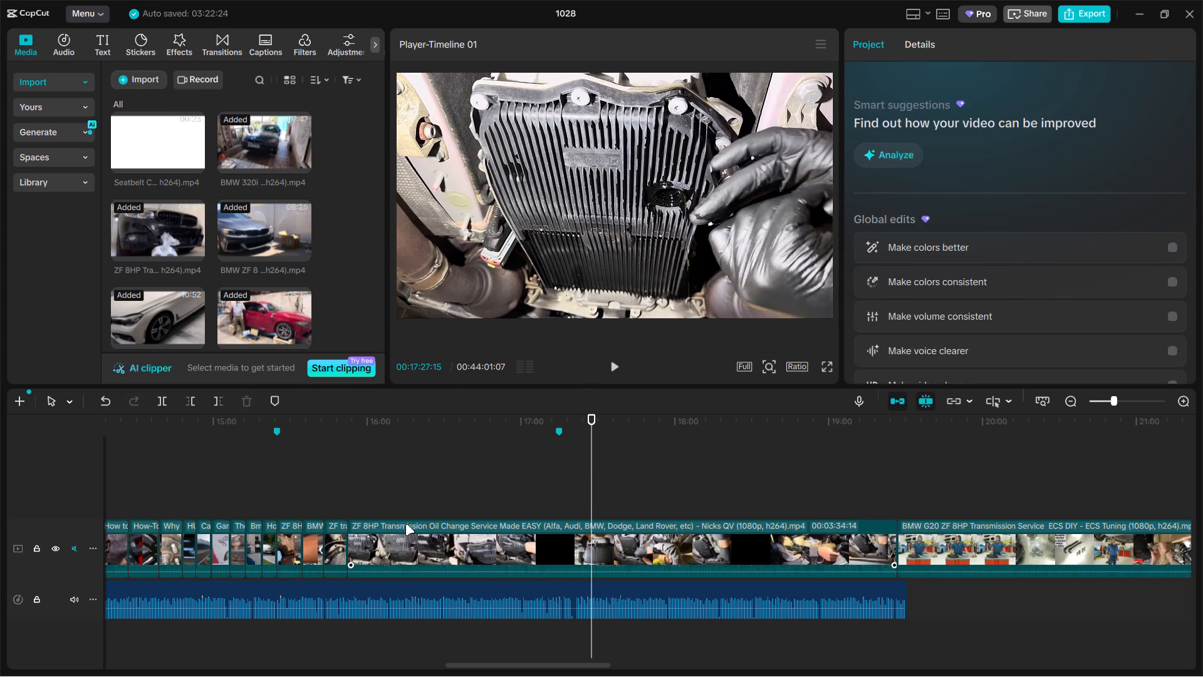
Split the ZF 8HP Transmission Oil Change Service Made EASY clip about 11 seconds after its start.
{"action": "left_click", "coordinate": [350, 510]}
{"action": "left_click_drag", "start_coordinate": [350, 510], "coordinate": [374, 502]}
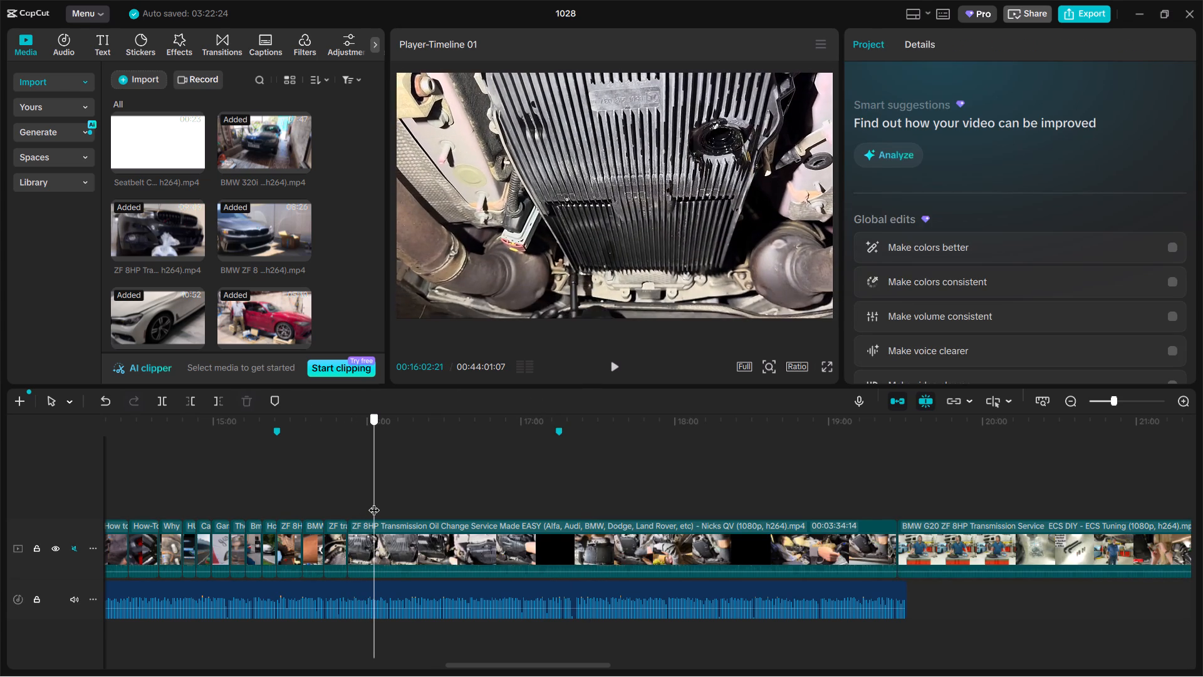
{"action": "left_click_drag", "start_coordinate": [374, 502], "coordinate": [375, 502]}
{"action": "left_click", "coordinate": [390, 525]}
{"action": "key", "text": "ctrl+b"}
Isolate a second ZF 8HP Made EASY excerpt with cuts at 00:17:38:22 and 00:17:28:07, deleting the unwanted footage before and after it.
{"action": "left_click", "coordinate": [558, 479]}
{"action": "left_click_drag", "start_coordinate": [562, 478], "coordinate": [571, 479]}
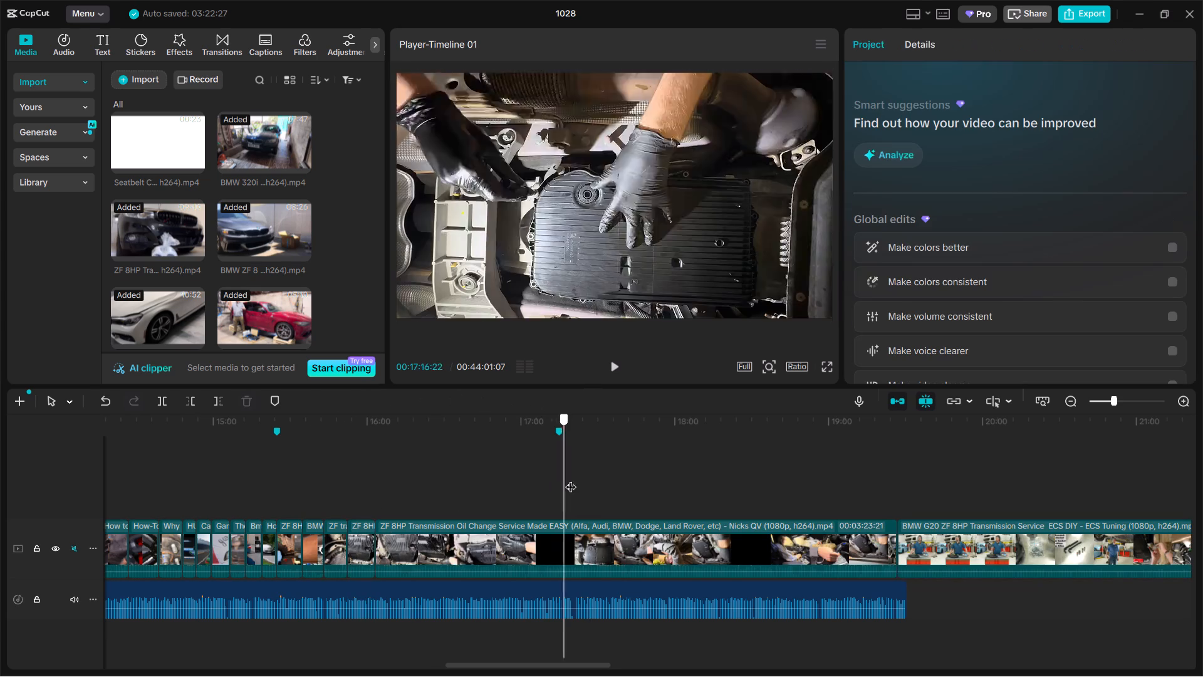
{"action": "left_click_drag", "start_coordinate": [571, 479], "coordinate": [620, 483]}
{"action": "left_click", "coordinate": [630, 548]}
{"action": "key", "text": "ctrl+b"}
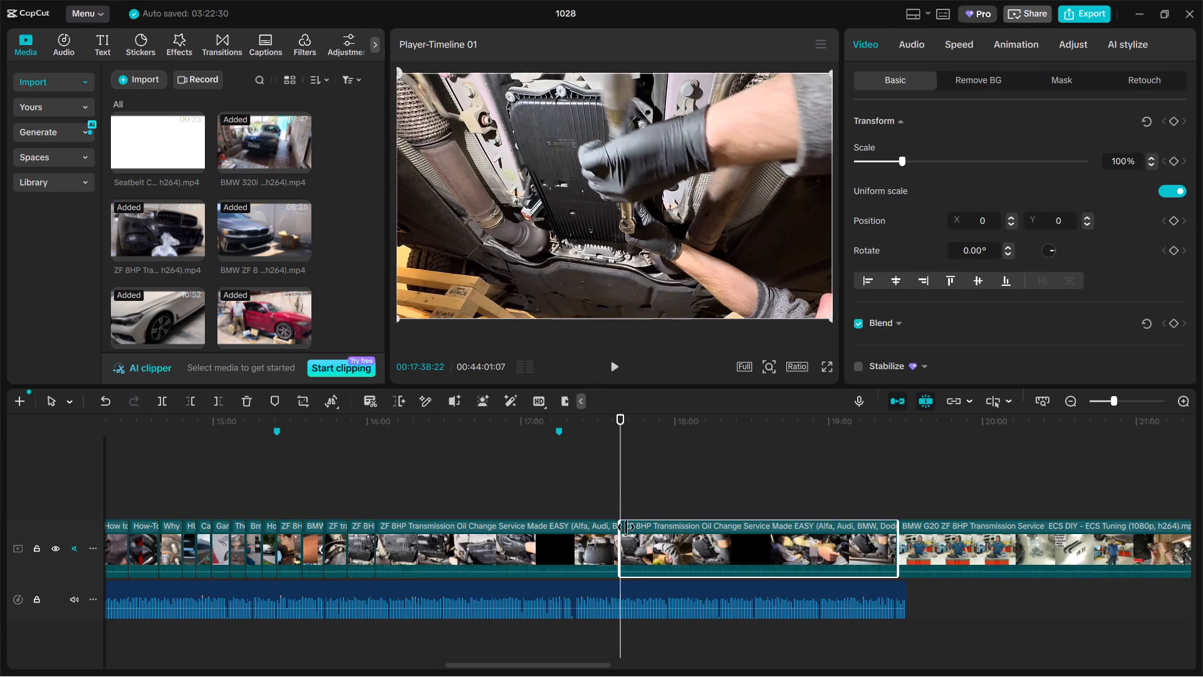
{"action": "left_click_drag", "start_coordinate": [618, 490], "coordinate": [705, 485]}
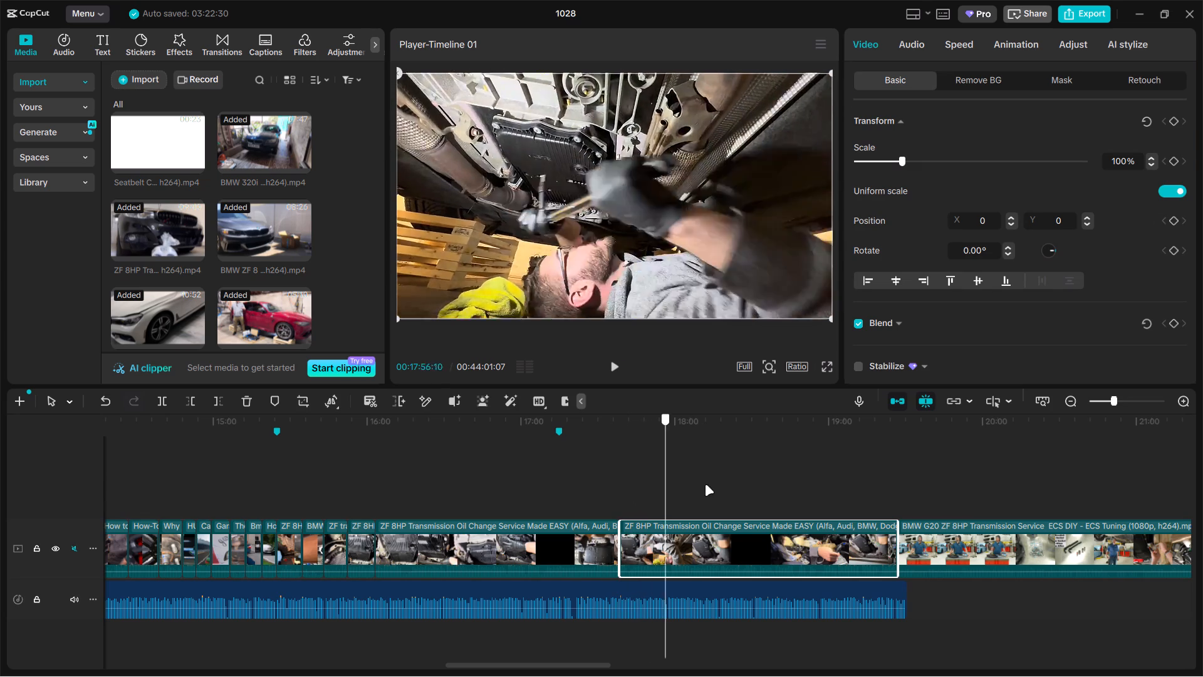
{"action": "left_click_drag", "start_coordinate": [705, 485], "coordinate": [643, 478]}
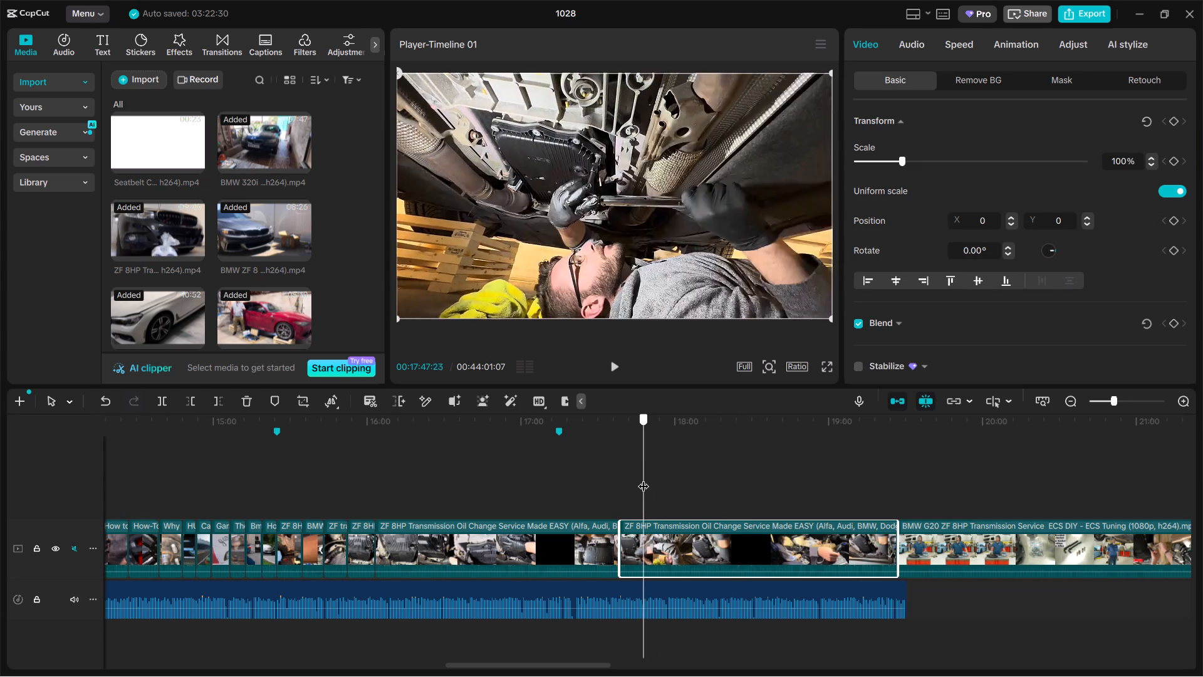
{"action": "left_click_drag", "start_coordinate": [643, 478], "coordinate": [585, 480]}
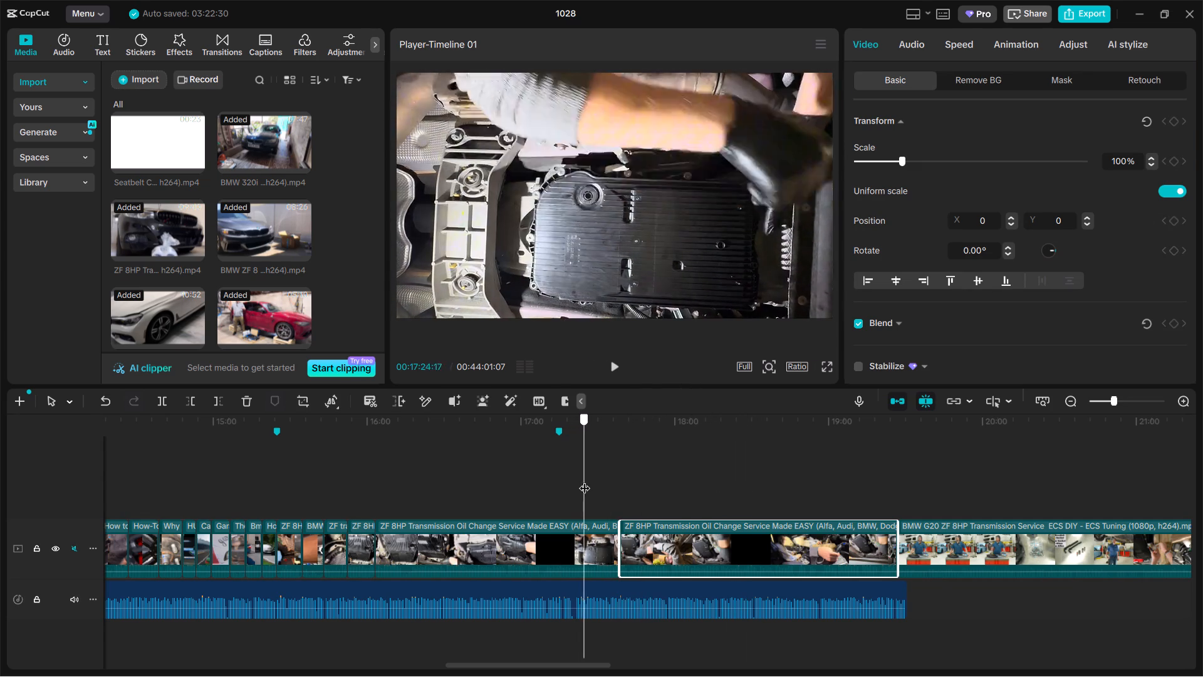
{"action": "left_click_drag", "start_coordinate": [585, 480], "coordinate": [593, 476]}
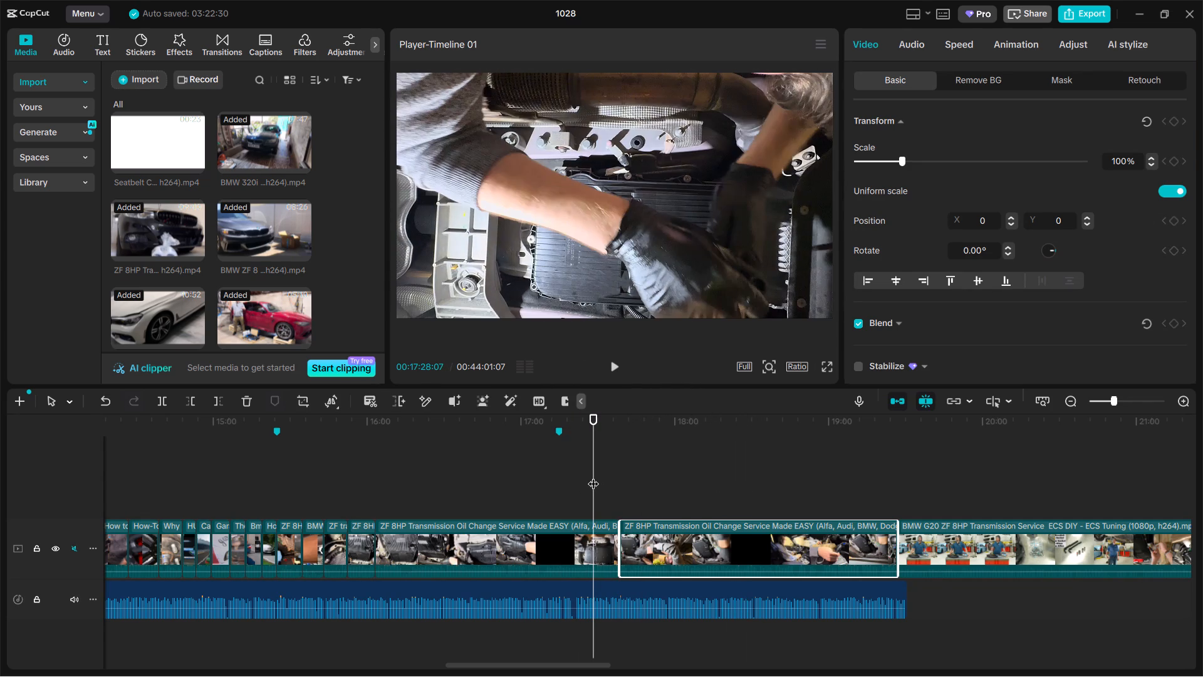
{"action": "key", "text": "ctrl+b"}
{"action": "key", "text": "BackSpace"}
{"action": "left_click", "coordinate": [574, 544]}
{"action": "key", "text": "BackSpace"}
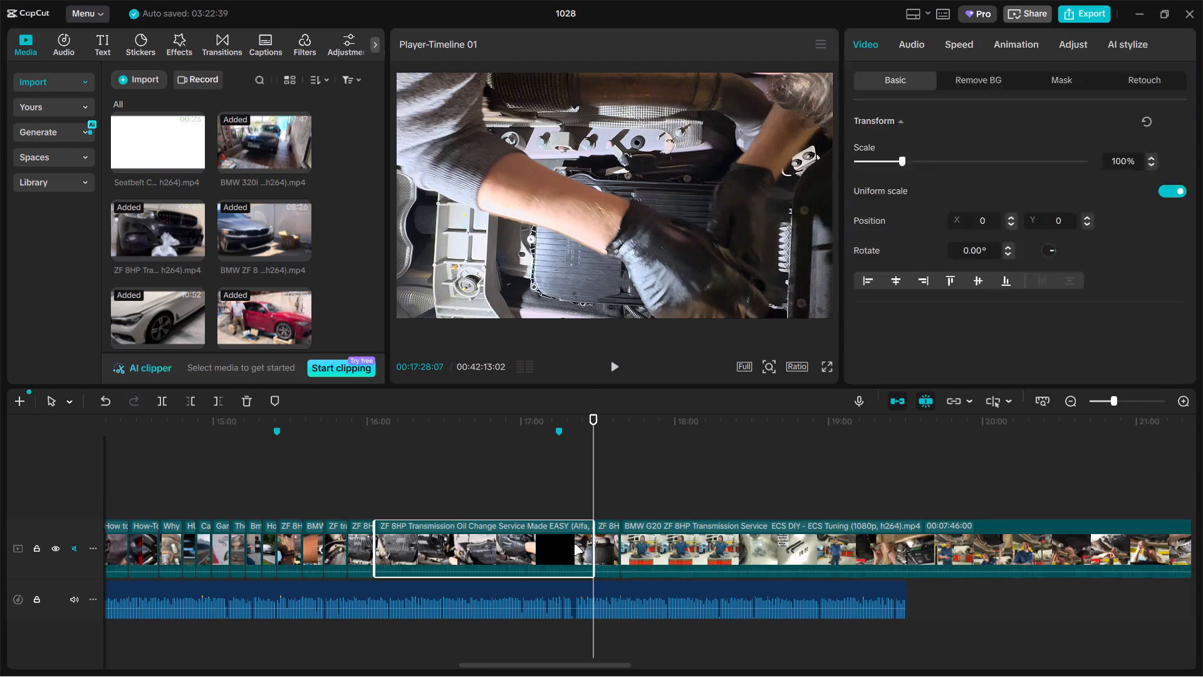
Move the second ZF 8HP Made EASY excerpt onto a track above, over the BMW ZF 8 speed and BMW 740i excerpts.
{"action": "left_click_drag", "start_coordinate": [385, 544], "coordinate": [325, 493]}
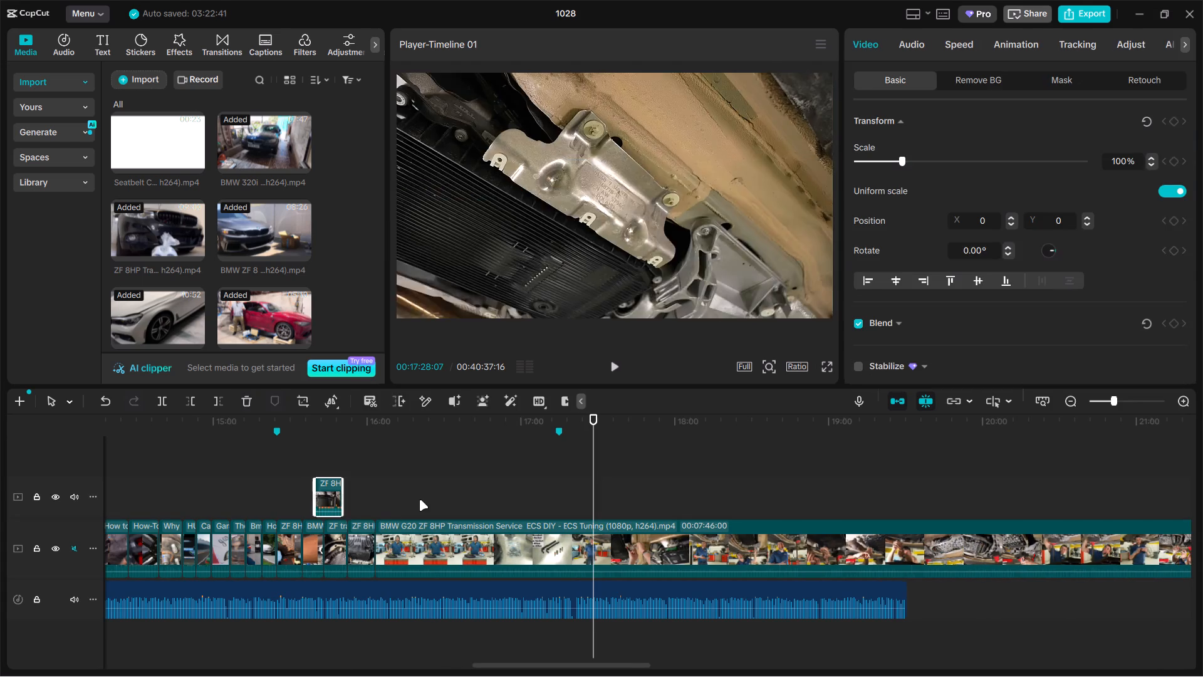
Split the BMW G20 ZF 8HP Transmission Service clip at 00:17:30:13, at the underside view of the pan, and delete the part before it.
{"action": "left_click", "coordinate": [419, 500]}
{"action": "left_click_drag", "start_coordinate": [419, 500], "coordinate": [607, 500]}
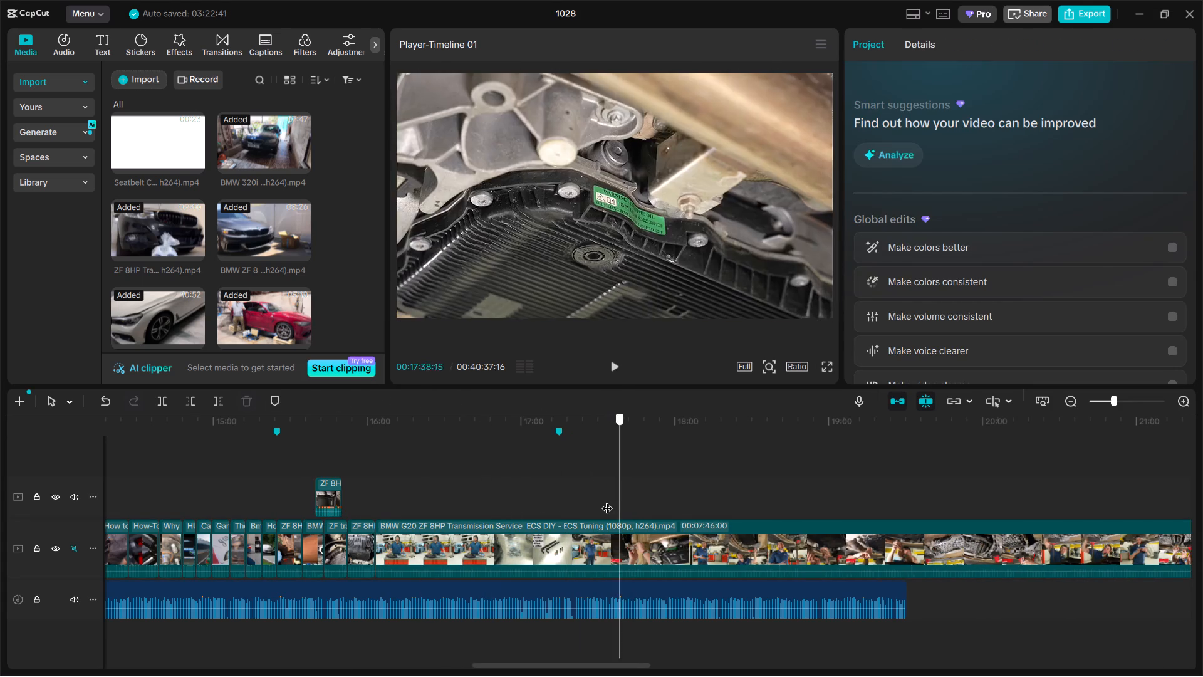
{"action": "left_click_drag", "start_coordinate": [607, 500], "coordinate": [599, 501]}
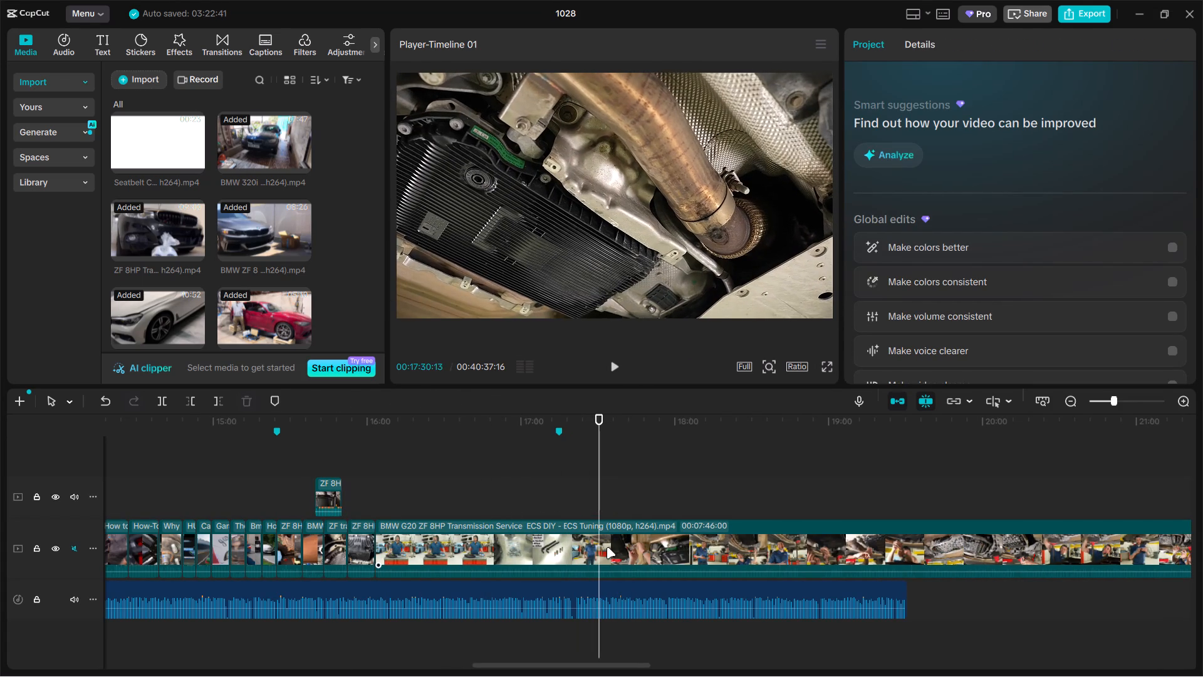
{"action": "left_click", "coordinate": [607, 547]}
{"action": "key", "text": "ctrl+b"}
{"action": "left_click", "coordinate": [509, 551]}
{"action": "key", "text": "BackSpace"}
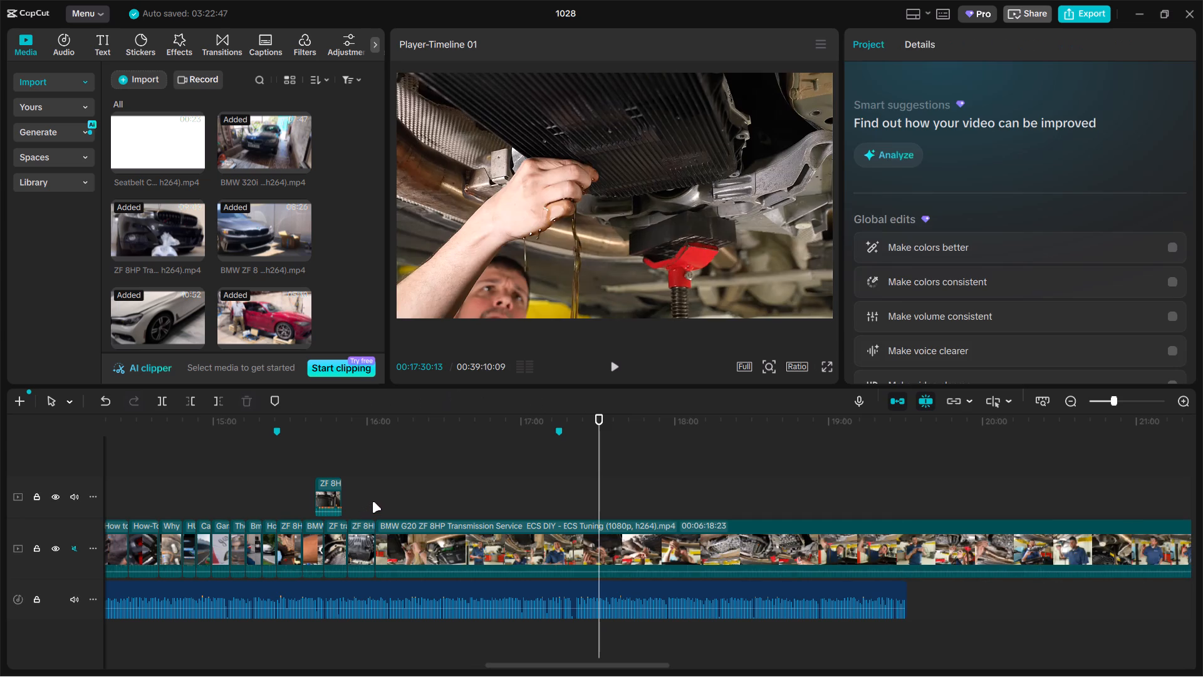
Split the BMW G20 ZF 8HP Transmission Service clip at 00:16:12:10, before the presenter appears, and delete the part after it.
{"action": "left_click", "coordinate": [376, 501]}
{"action": "left_click_drag", "start_coordinate": [376, 501], "coordinate": [394, 492]}
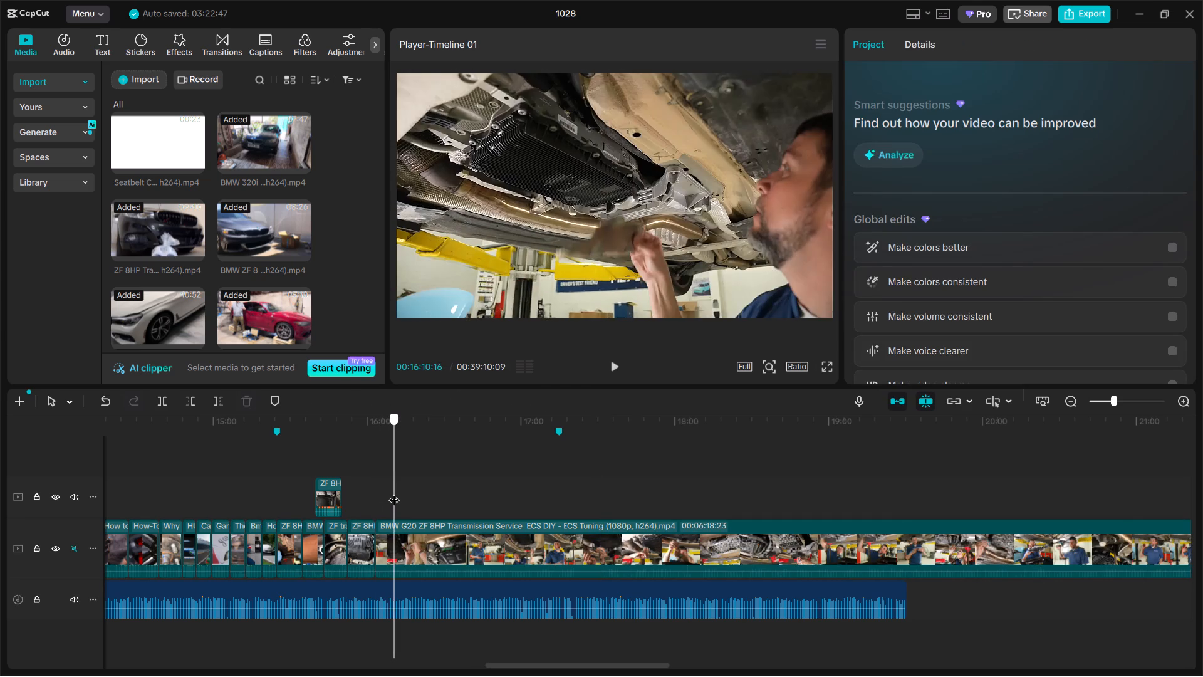
{"action": "left_click_drag", "start_coordinate": [394, 492], "coordinate": [400, 489]}
{"action": "left_click", "coordinate": [414, 535]}
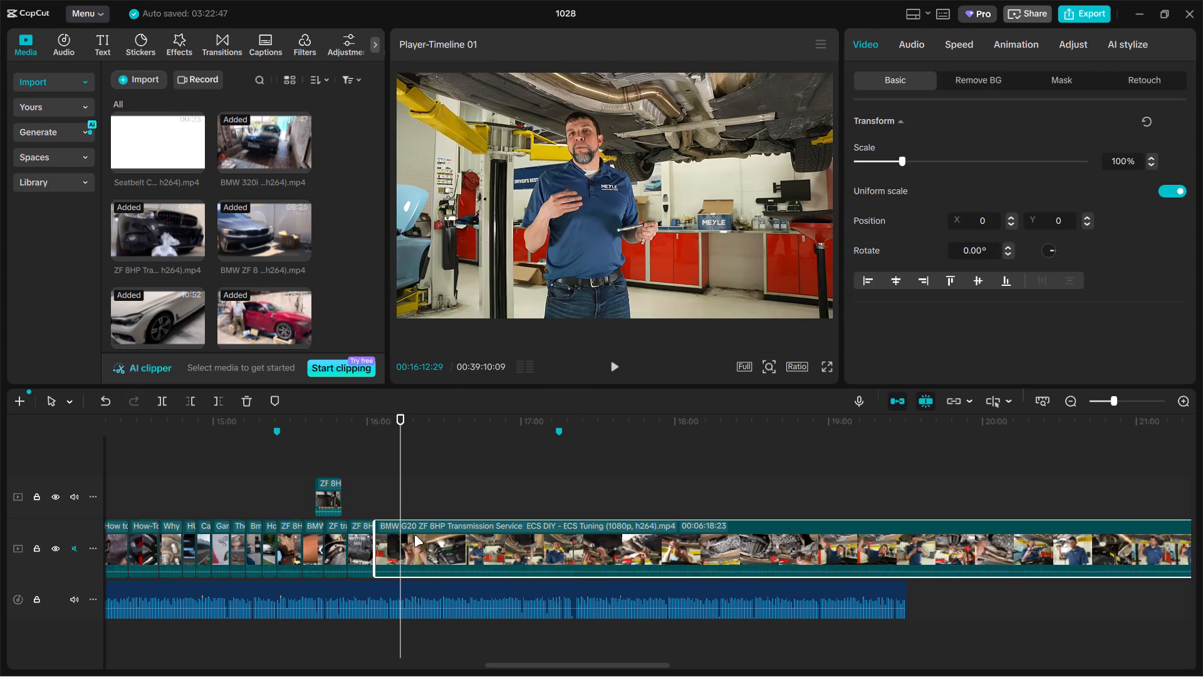
{"action": "scroll", "coordinate": [414, 517], "scroll_direction": "up", "scroll_amount": 7, "text": "ctrl"}
{"action": "left_click_drag", "start_coordinate": [402, 500], "coordinate": [401, 500]}
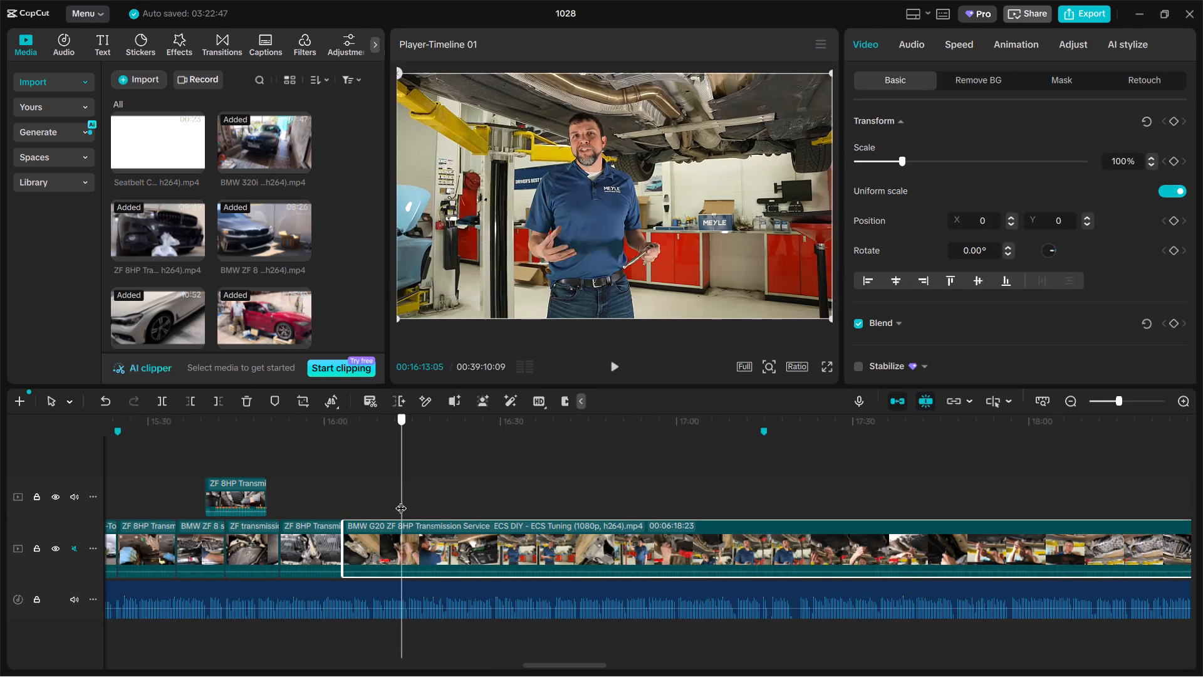
{"action": "left_click_drag", "start_coordinate": [401, 500], "coordinate": [397, 500]}
{"action": "key", "text": "ctrl+v"}
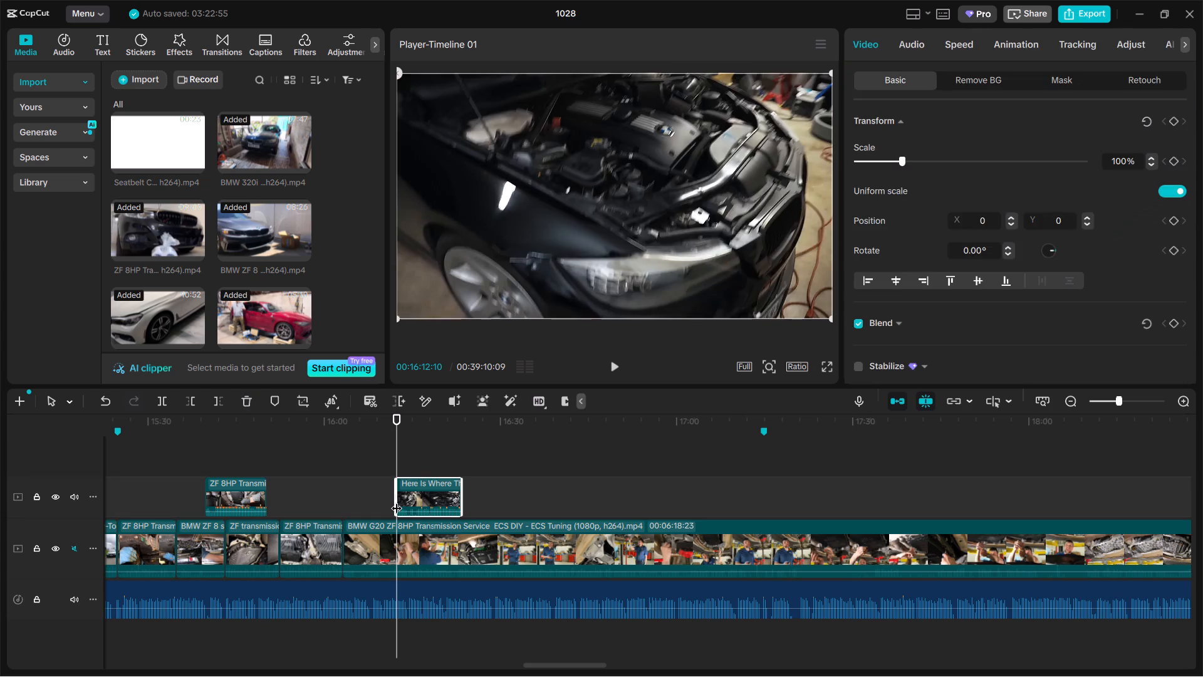
{"action": "key", "text": "ctrl+z"}
{"action": "key", "text": "ctrl+b"}
{"action": "left_click", "coordinate": [470, 528]}
{"action": "key", "text": "BackSpace"}
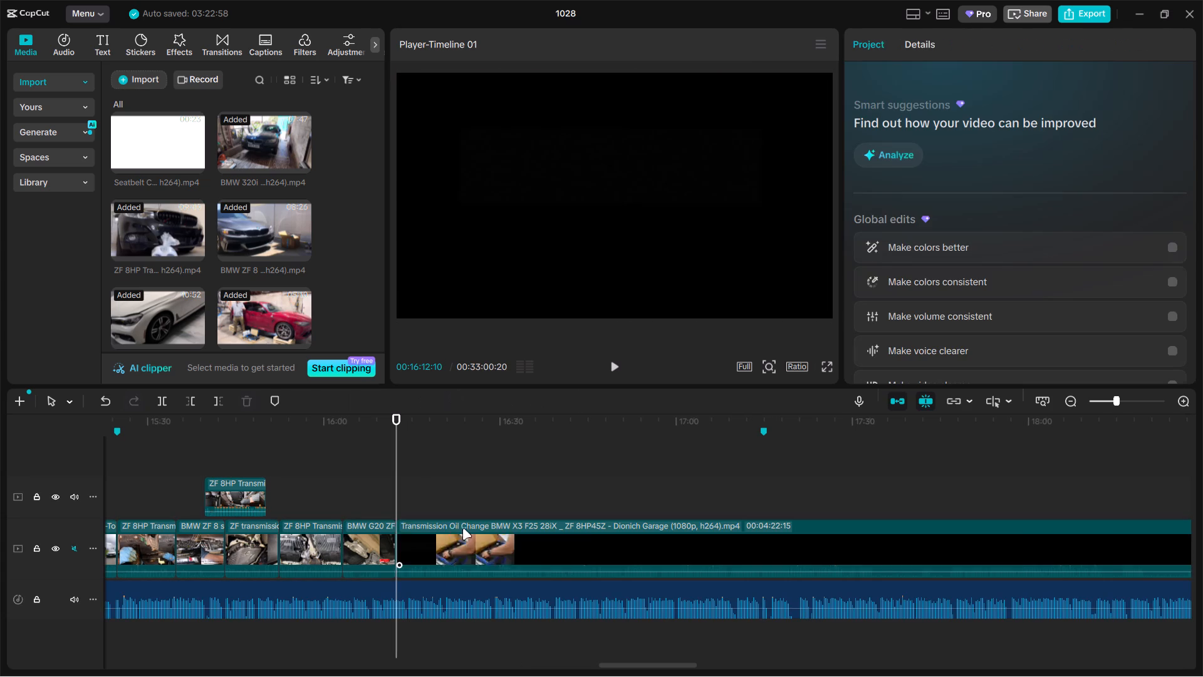
Enlarge the BMW G20 excerpt to 128% and shift it left and down, cropping out the socket tool overlay.
{"action": "left_click", "coordinate": [366, 501]}
{"action": "left_click", "coordinate": [635, 182]}
{"action": "left_click_drag", "start_coordinate": [886, 164], "coordinate": [904, 165]}
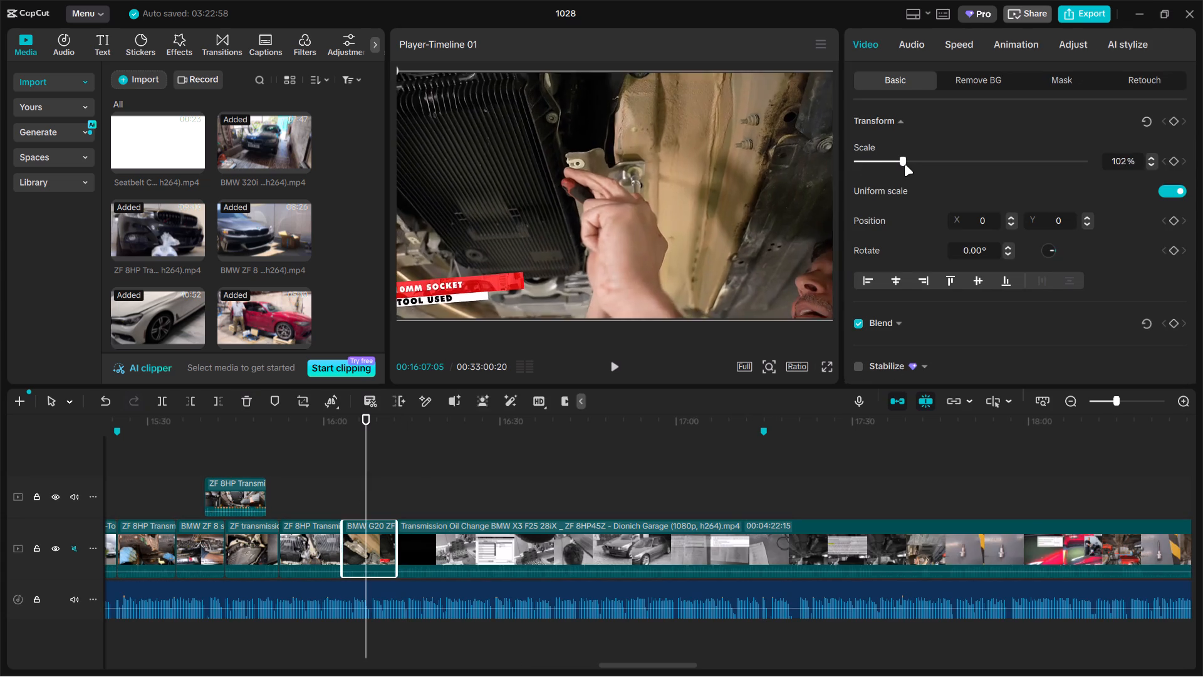
{"action": "left_click_drag", "start_coordinate": [904, 165], "coordinate": [915, 165]}
{"action": "left_click_drag", "start_coordinate": [689, 210], "coordinate": [657, 251]}
{"action": "left_click_drag", "start_coordinate": [636, 285], "coordinate": [636, 283]}
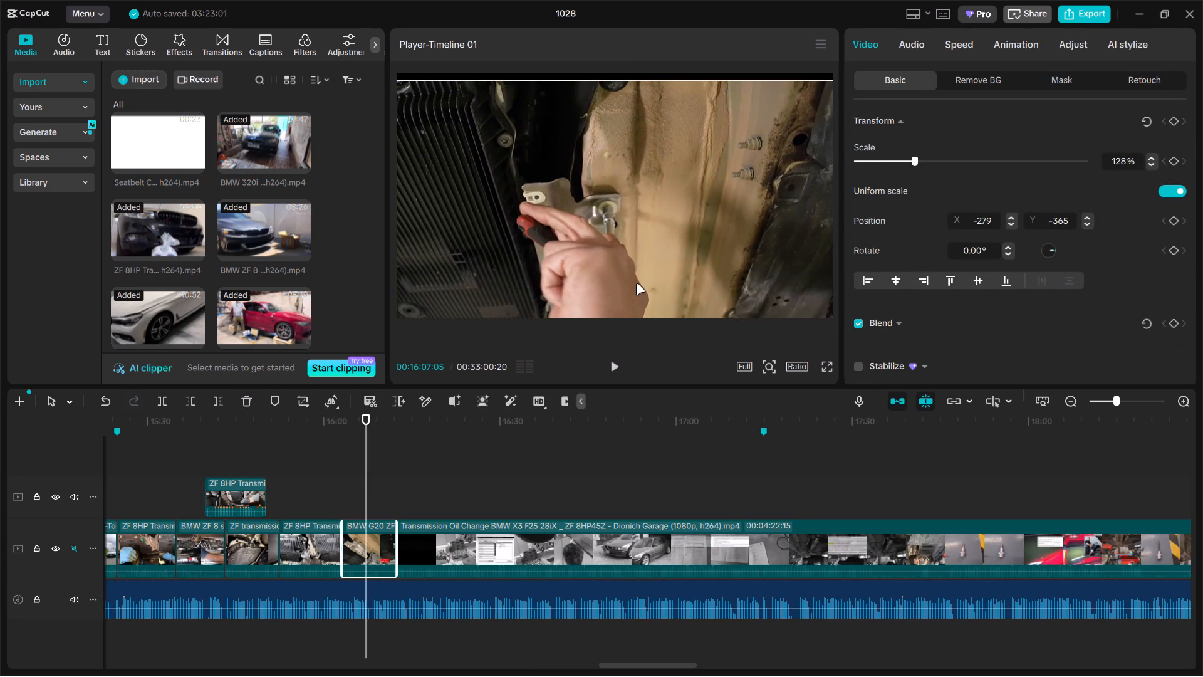
{"action": "left_click_drag", "start_coordinate": [636, 283], "coordinate": [637, 278]}
Split the Transmission Oil Change BMW X3 F25 clip at 00:18:04:06, where the inset picture is gone, and delete the part before it.
{"action": "left_click", "coordinate": [428, 493]}
{"action": "left_click_drag", "start_coordinate": [432, 493], "coordinate": [594, 478]}
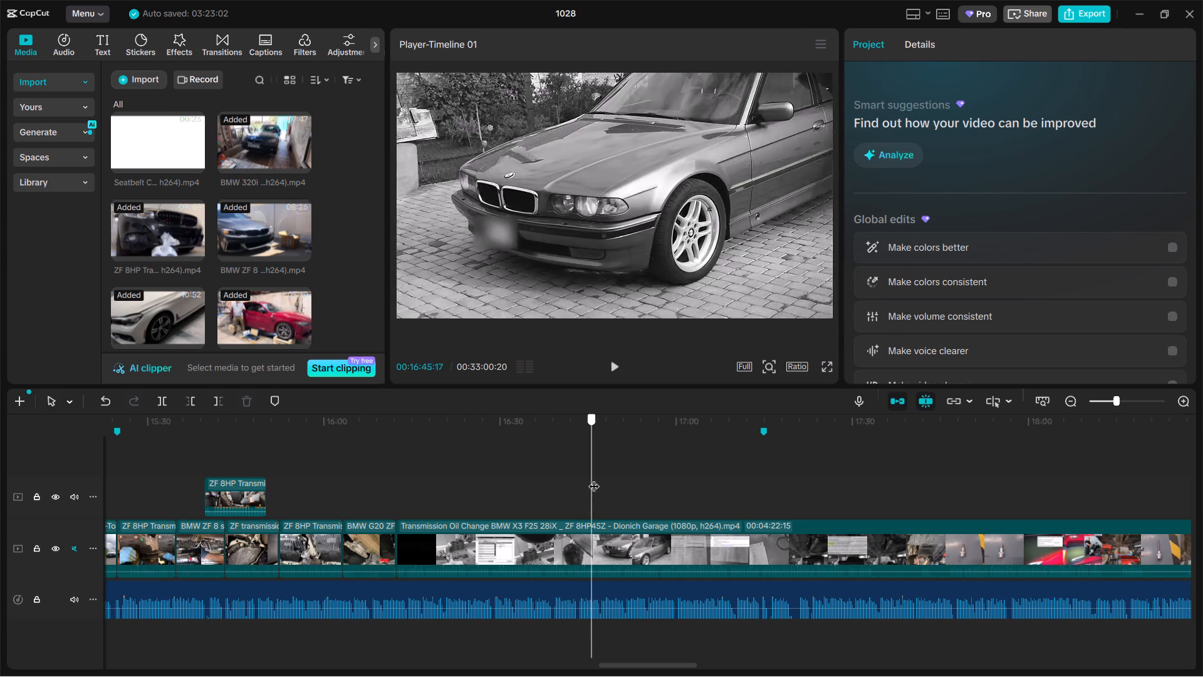
{"action": "left_click_drag", "start_coordinate": [594, 478], "coordinate": [863, 474]}
{"action": "left_click_drag", "start_coordinate": [825, 496], "coordinate": [825, 497], "text": "ctrl"}
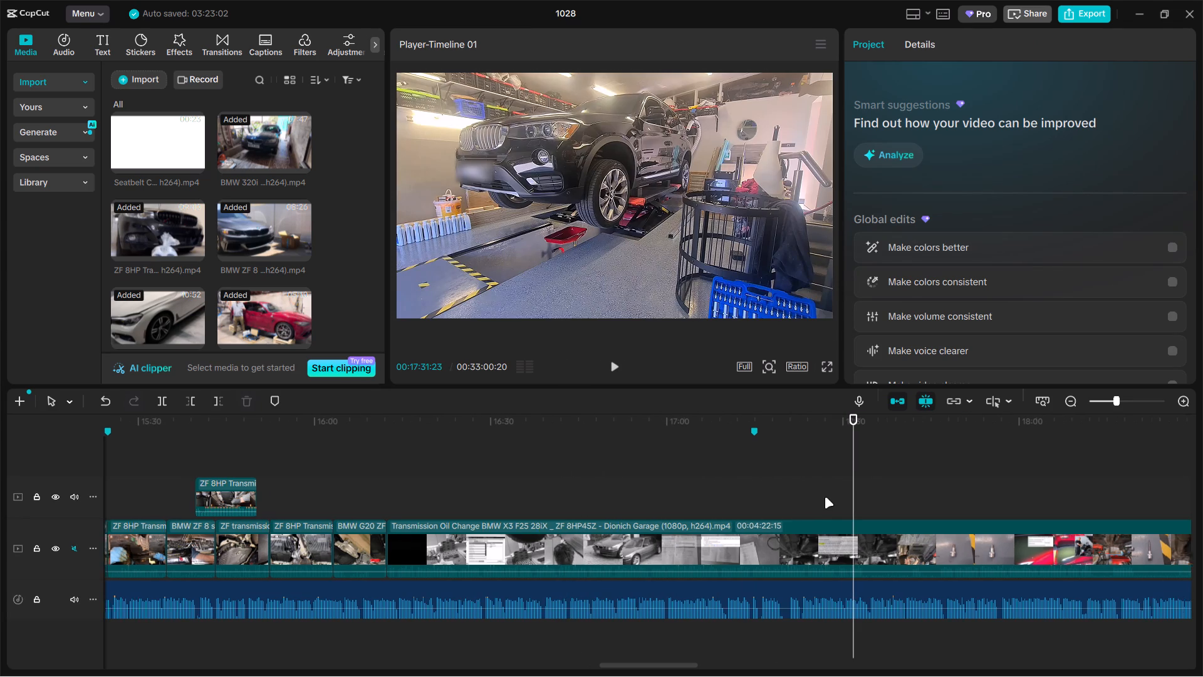
{"action": "left_click_drag", "start_coordinate": [825, 497], "coordinate": [816, 497], "text": "ctrl"}
{"action": "scroll", "coordinate": [769, 495], "scroll_direction": "down", "scroll_amount": 3, "text": "ctrl"}
{"action": "left_click", "coordinate": [687, 480]}
{"action": "left_click", "coordinate": [735, 484]}
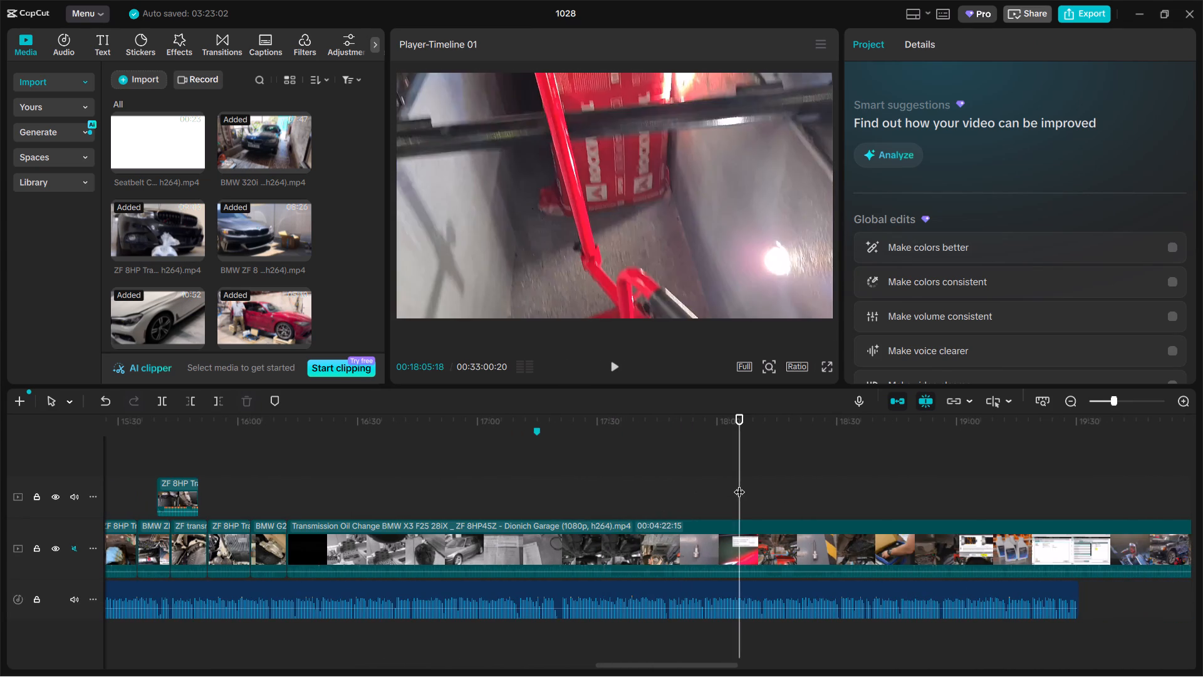
{"action": "left_click_drag", "start_coordinate": [739, 484], "coordinate": [731, 493]}
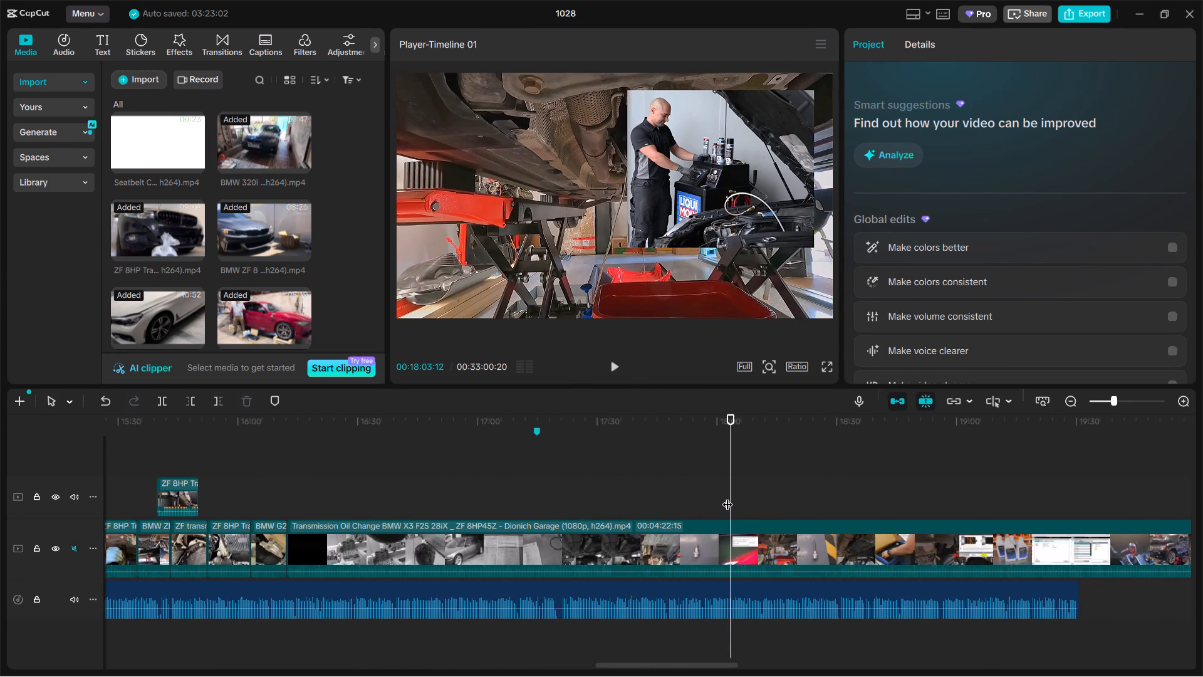
{"action": "left_click_drag", "start_coordinate": [727, 496], "coordinate": [734, 491]}
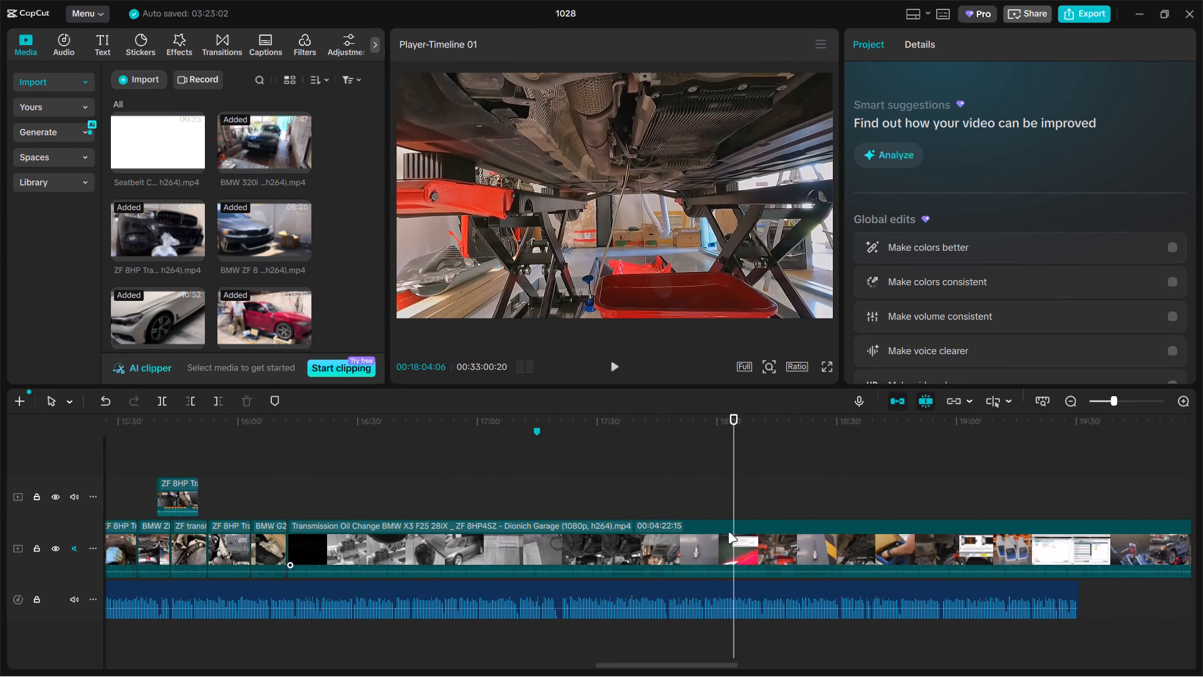
{"action": "left_click", "coordinate": [728, 532]}
{"action": "key", "text": "ctrl+b"}
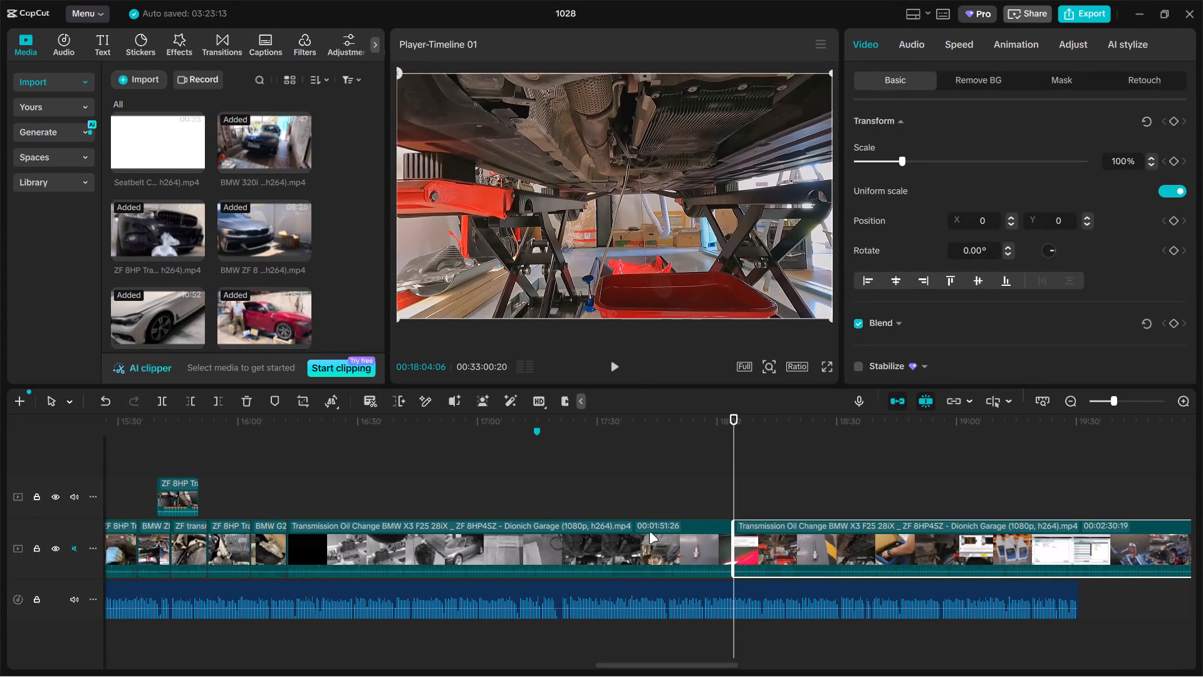
{"action": "left_click", "coordinate": [609, 559]}
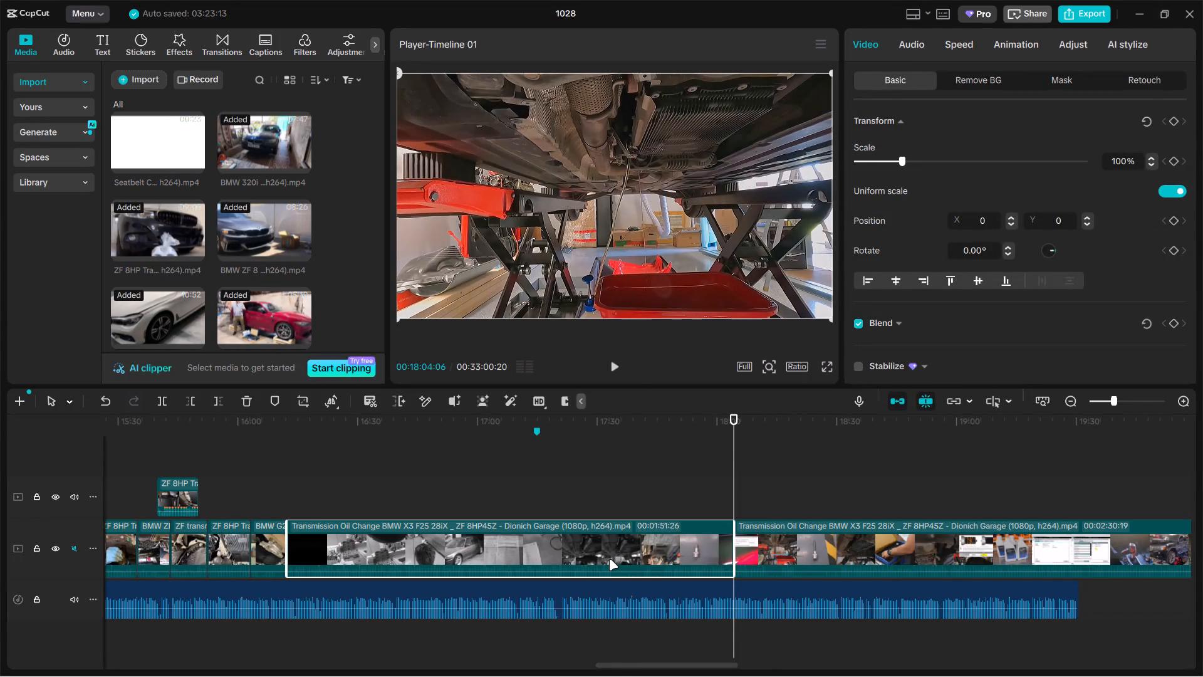
{"action": "key", "text": "BackSpace"}
Split the Transmission Oil Change BMW X3 F25 clip at 00:16:20:29 and delete the part after it.
{"action": "left_click", "coordinate": [289, 494]}
{"action": "left_click_drag", "start_coordinate": [289, 494], "coordinate": [308, 491]}
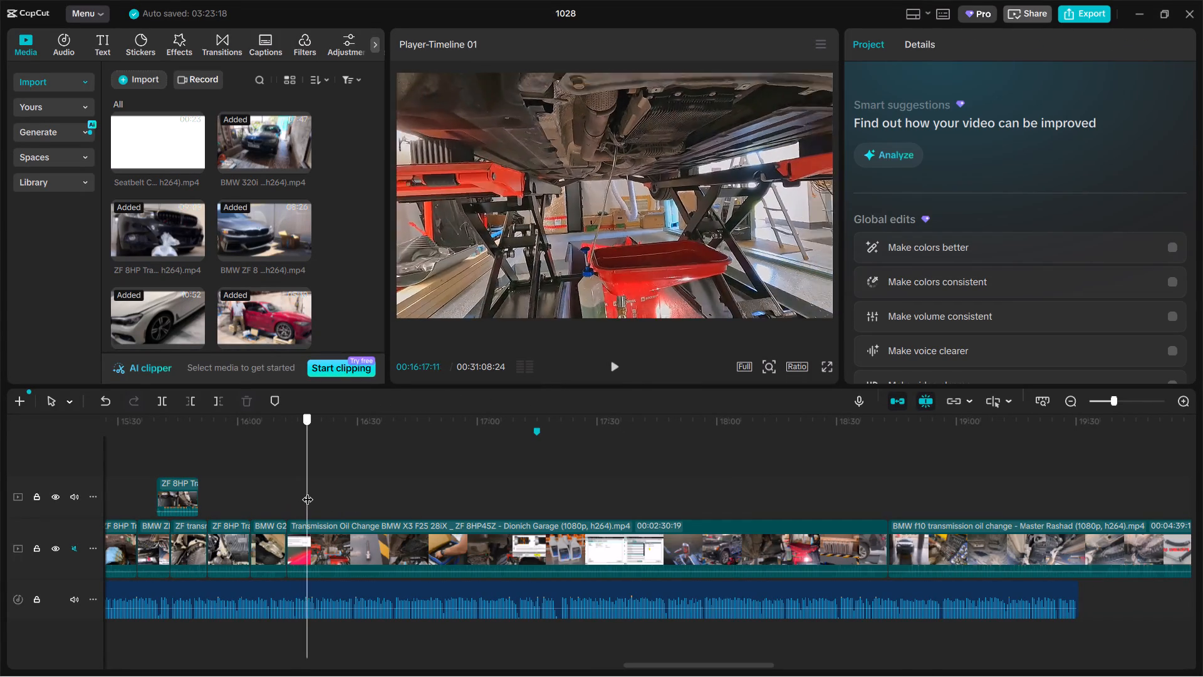
{"action": "left_click_drag", "start_coordinate": [308, 491], "coordinate": [321, 484]}
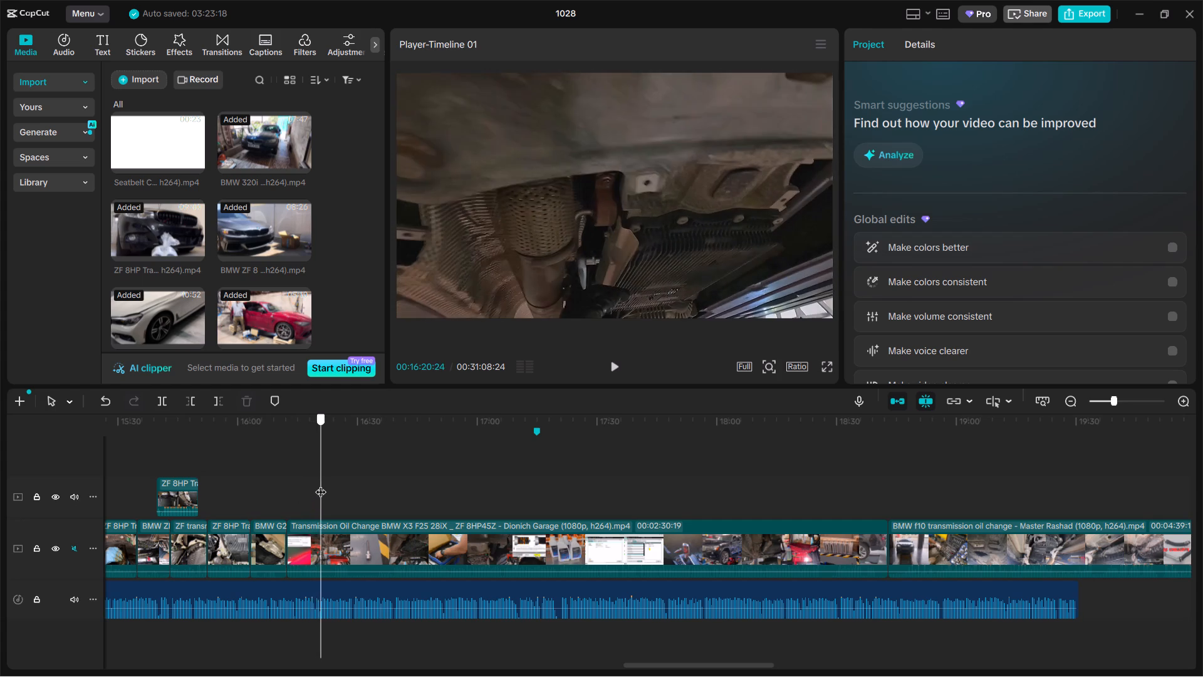
{"action": "left_click_drag", "start_coordinate": [321, 484], "coordinate": [321, 484]}
{"action": "left_click", "coordinate": [350, 525]}
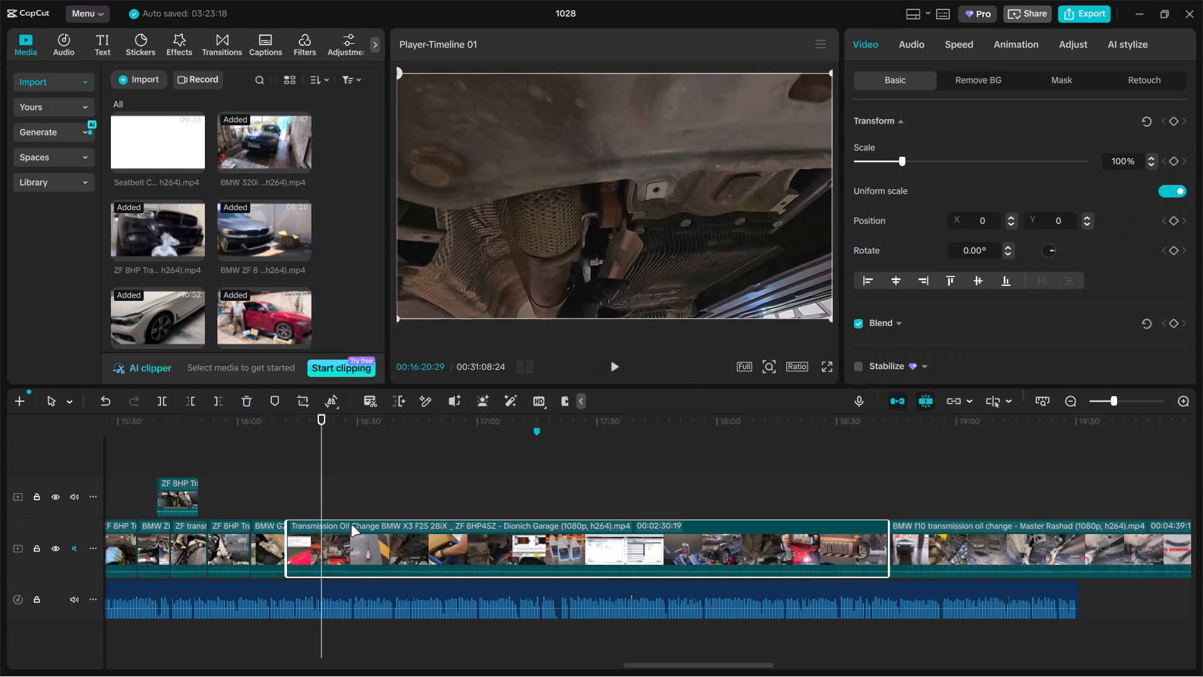
{"action": "key", "text": "ctrl+b"}
{"action": "key", "text": "BackSpace"}
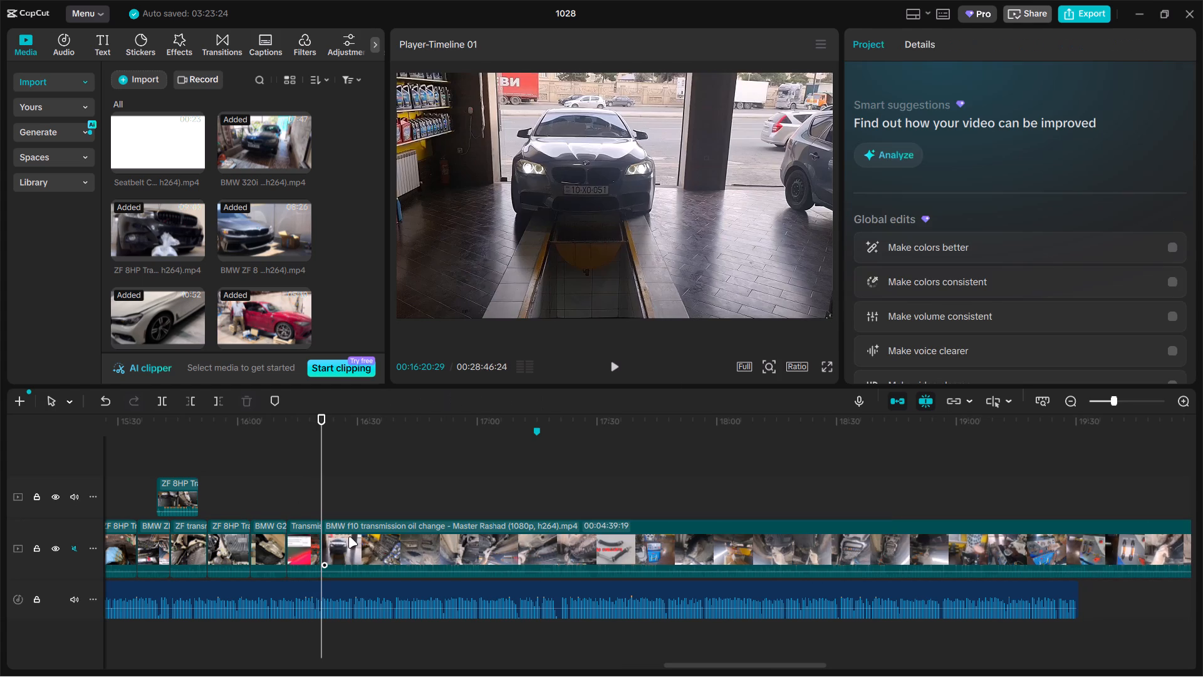
Split the BMW f10 transmission oil change clip at 00:16:55:20, at the underbody close-up, and delete the part before it.
{"action": "left_click", "coordinate": [390, 457]}
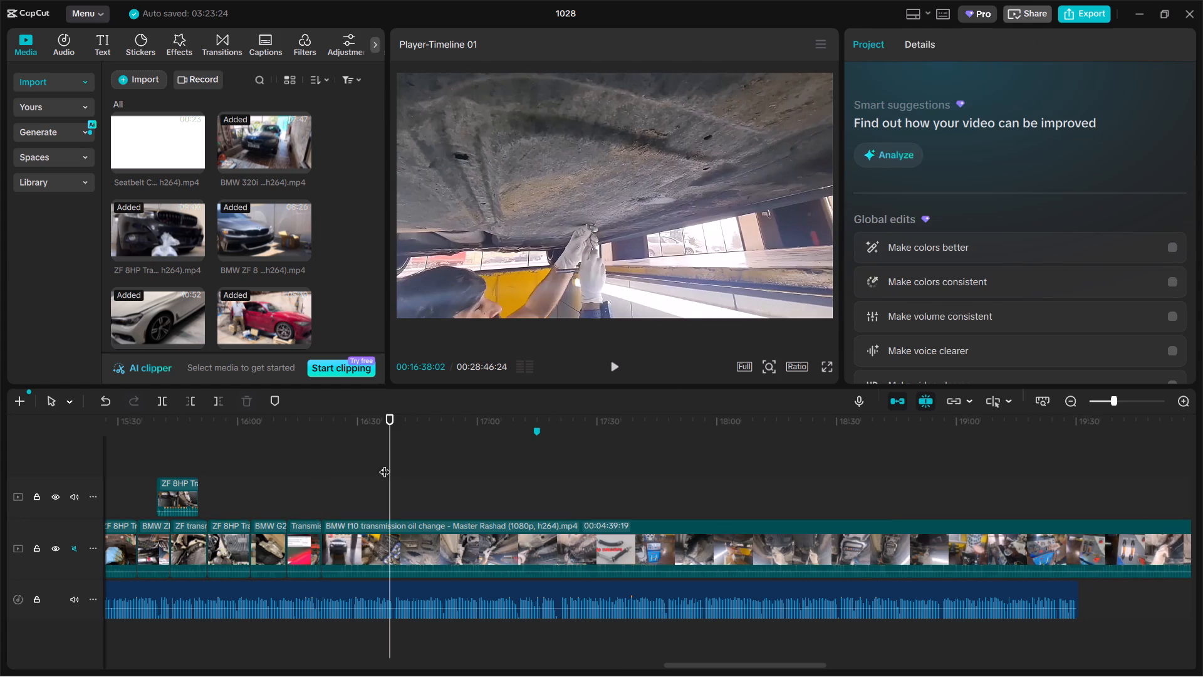
{"action": "left_click_drag", "start_coordinate": [383, 468], "coordinate": [422, 468]}
{"action": "left_click_drag", "start_coordinate": [422, 468], "coordinate": [452, 466]}
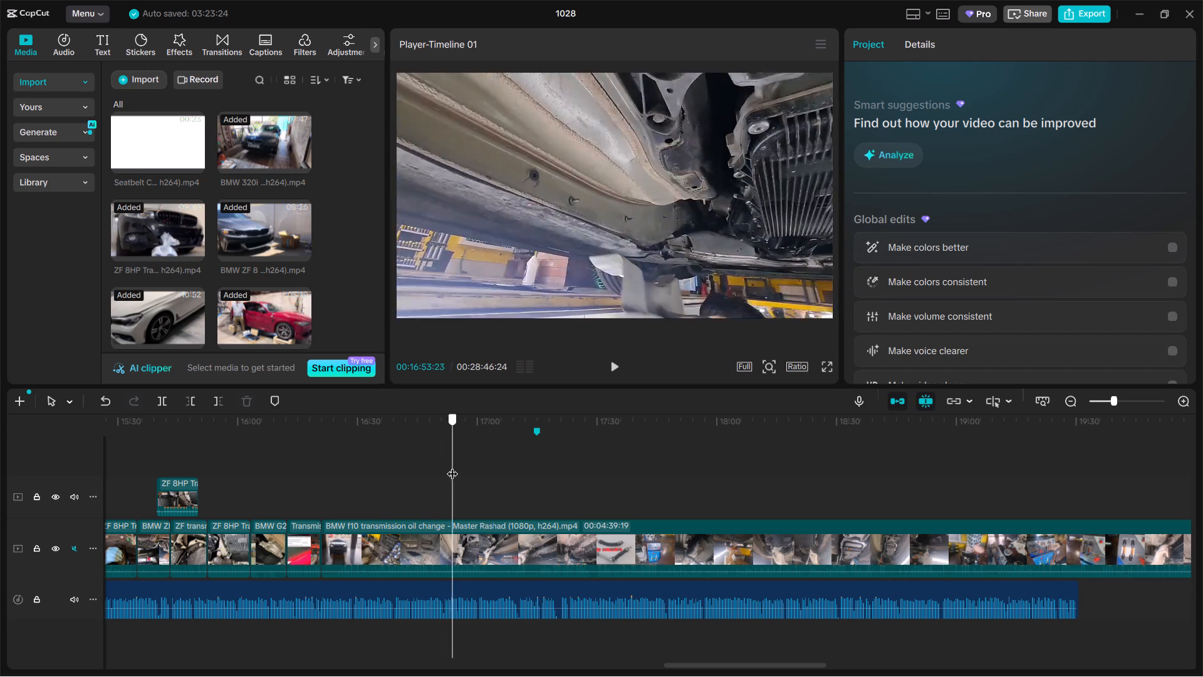
{"action": "left_click_drag", "start_coordinate": [452, 466], "coordinate": [460, 464]}
{"action": "left_click", "coordinate": [466, 556]}
{"action": "key", "text": "ctrl+b"}
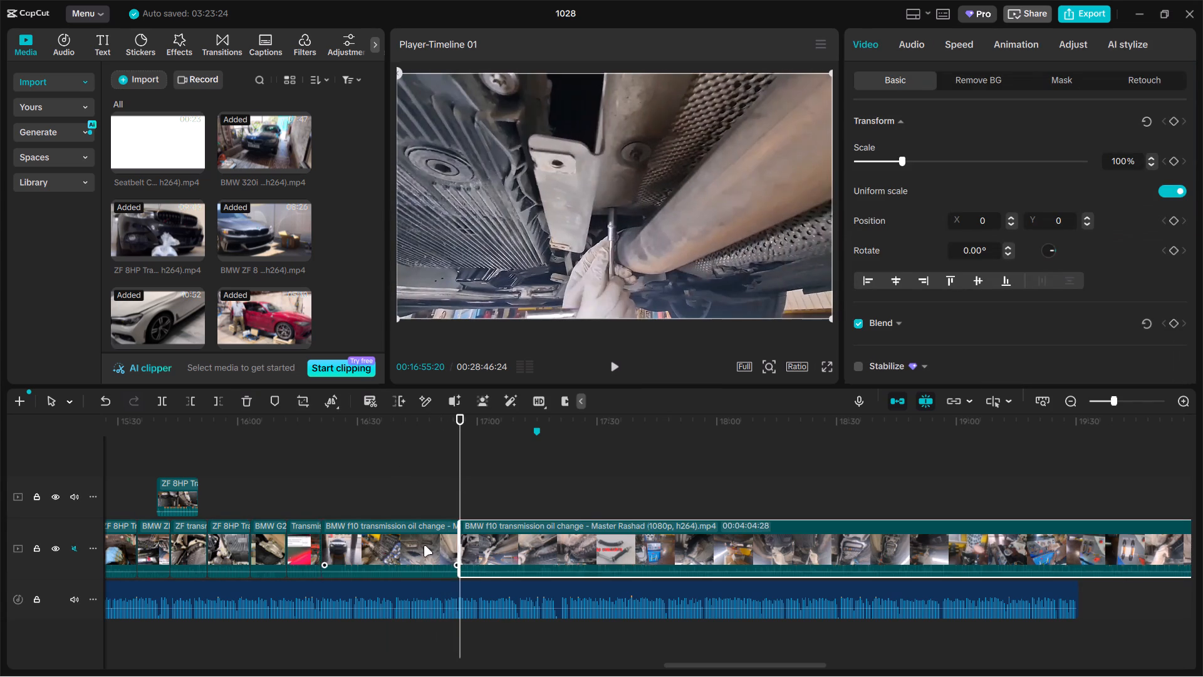
{"action": "left_click", "coordinate": [424, 545]}
{"action": "key", "text": "BackSpace"}
Split the BMW f10 transmission oil change clip at 00:16:28:15 and delete the part after it.
{"action": "double_click", "coordinate": [352, 494]}
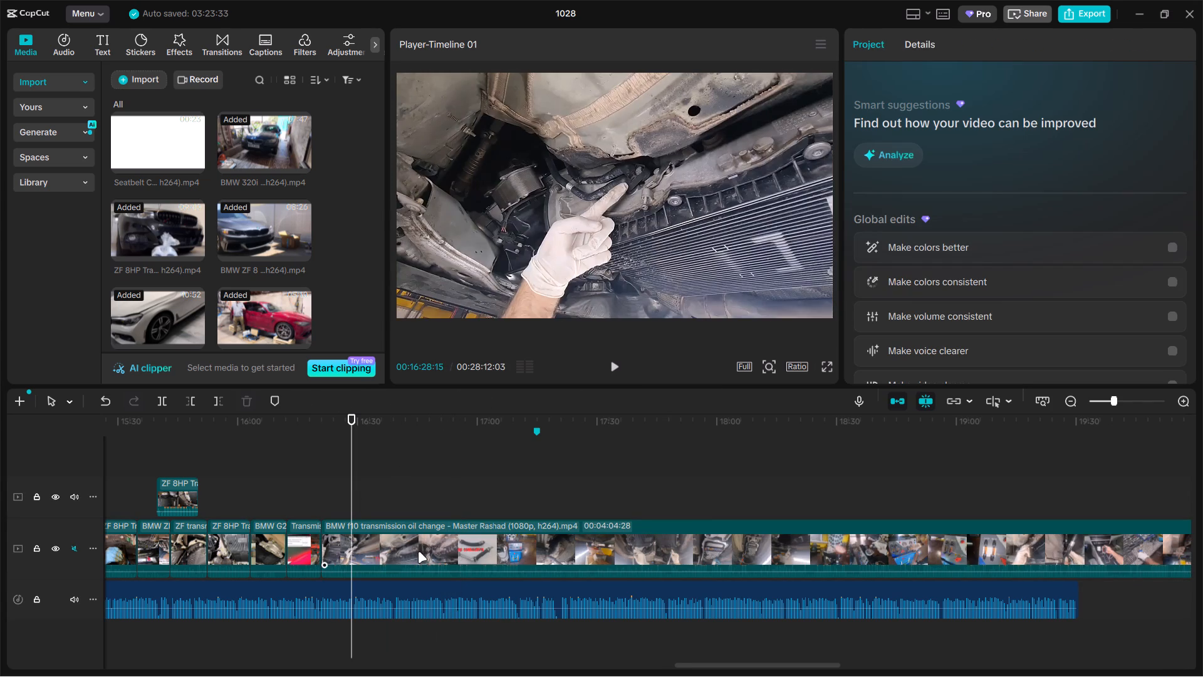
{"action": "left_click", "coordinate": [418, 552]}
{"action": "key", "text": "ctrl+b"}
{"action": "key", "text": "BackSpace"}
Skim the BMW 320i ZF Transmission Fluid Change footage and undo the last deletion of the remaining BMW f10 footage.
{"action": "left_click", "coordinate": [409, 489]}
{"action": "left_click_drag", "start_coordinate": [443, 488], "coordinate": [449, 488]}
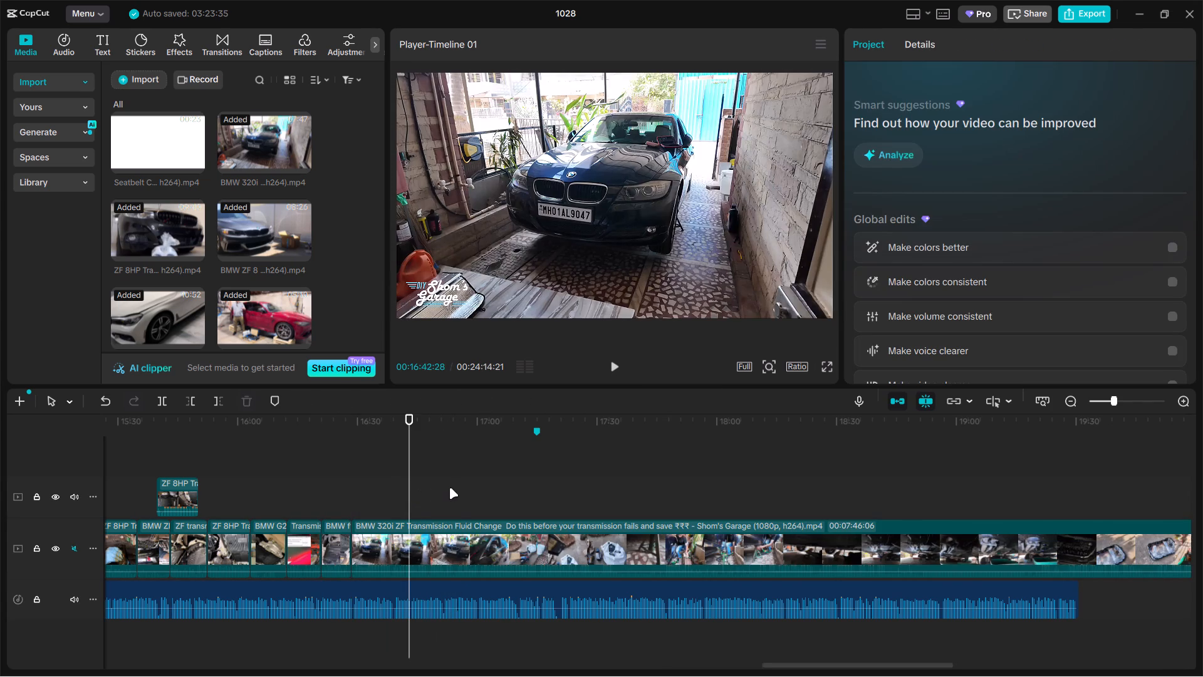
{"action": "left_click_drag", "start_coordinate": [449, 488], "coordinate": [459, 488]}
{"action": "left_click_drag", "start_coordinate": [459, 488], "coordinate": [619, 475]}
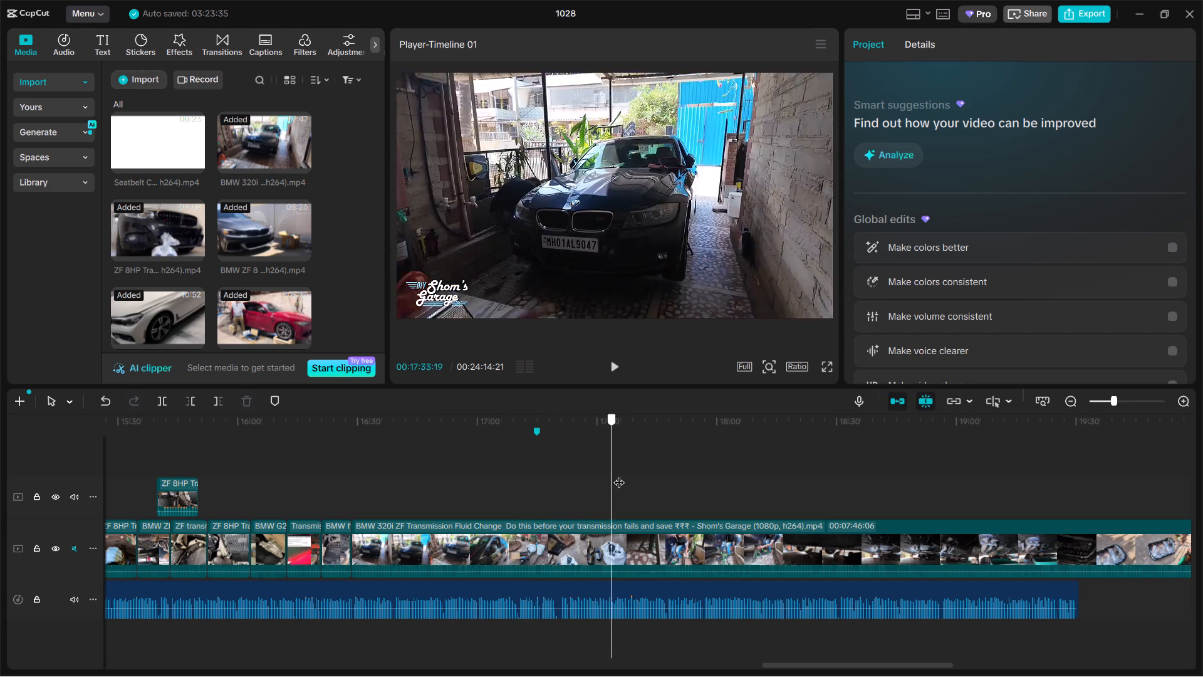
{"action": "left_click_drag", "start_coordinate": [619, 475], "coordinate": [846, 456]}
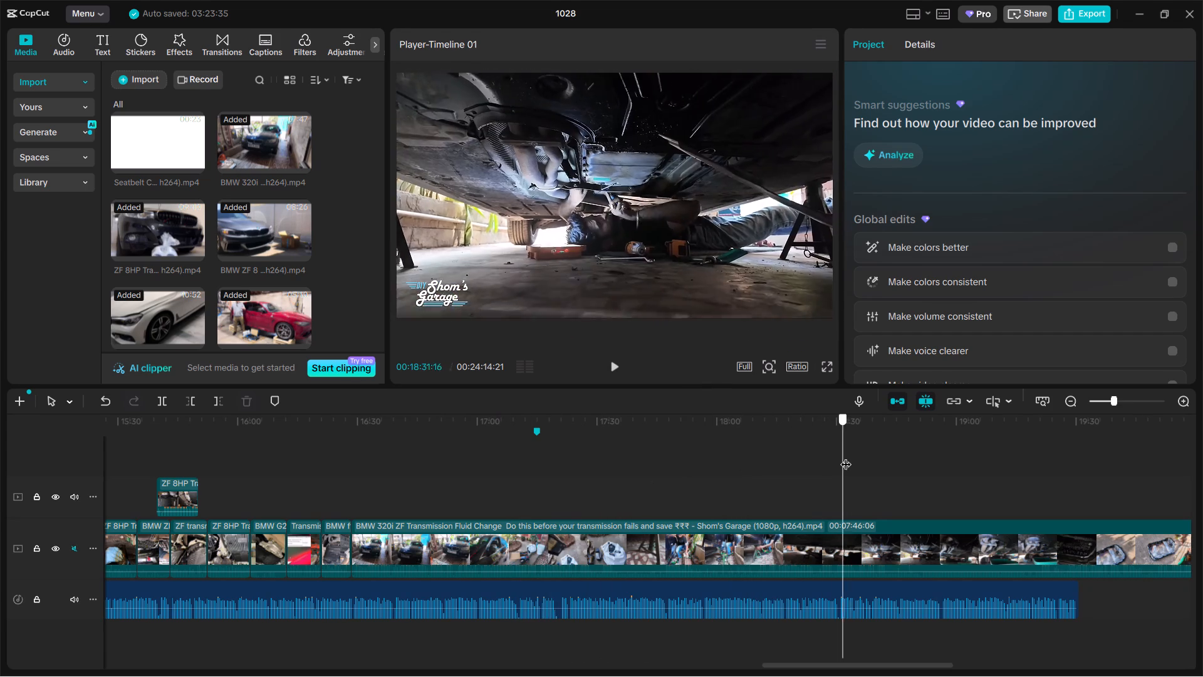
{"action": "left_click_drag", "start_coordinate": [846, 456], "coordinate": [848, 456]}
{"action": "key", "text": "ctrl+z"}
Split the remaining BMW f10 footage at 00:17:44:04, where gloved hands work beneath the transmission pan.
{"action": "left_click", "coordinate": [460, 501]}
{"action": "left_click_drag", "start_coordinate": [460, 501], "coordinate": [599, 485]}
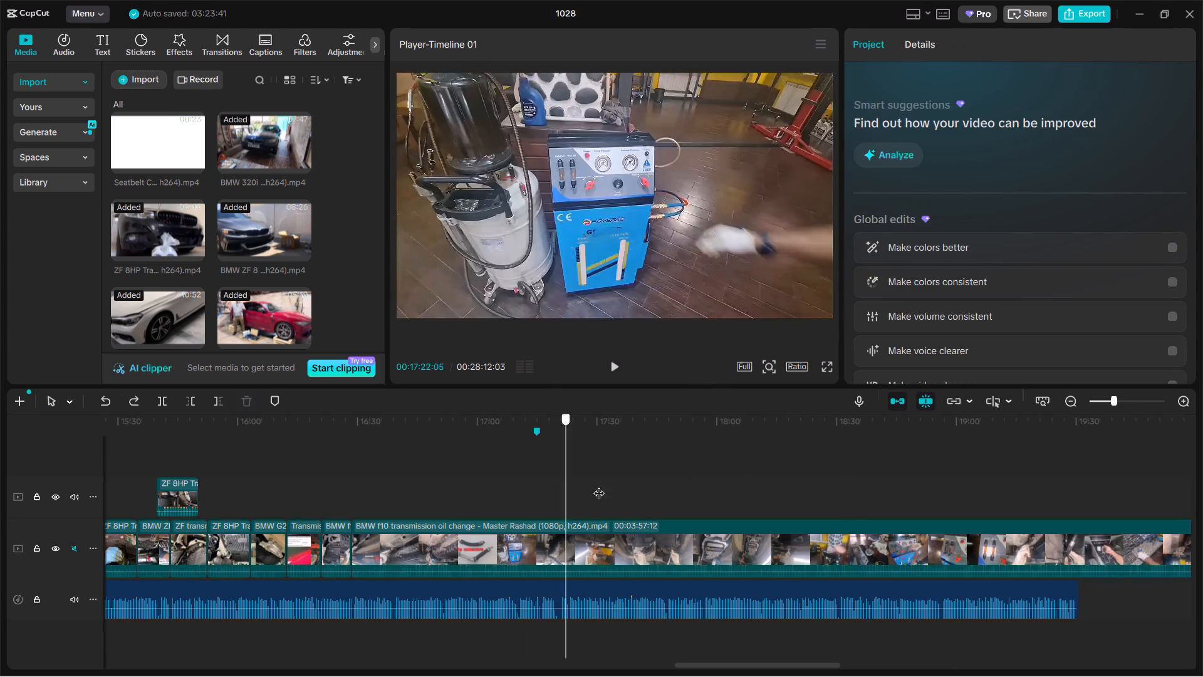
{"action": "left_click_drag", "start_coordinate": [599, 485], "coordinate": [654, 480]}
{"action": "left_click", "coordinate": [660, 539]}
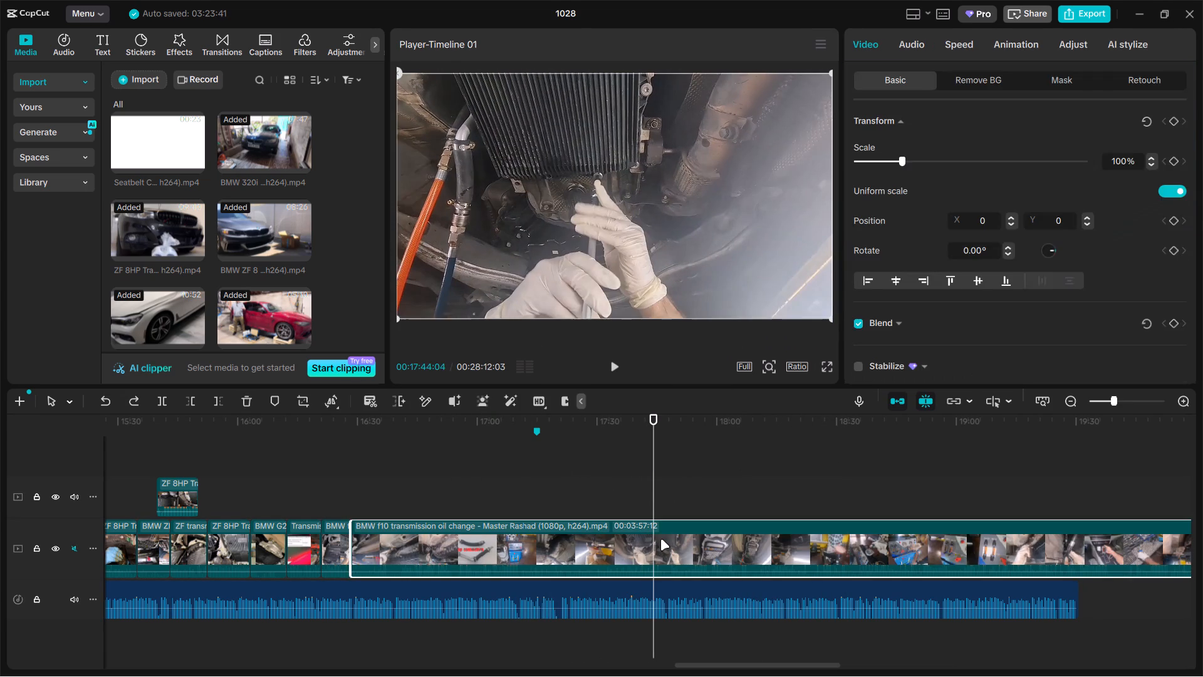
{"action": "key", "text": "ctrl+v"}
{"action": "key", "text": "ctrl+z"}
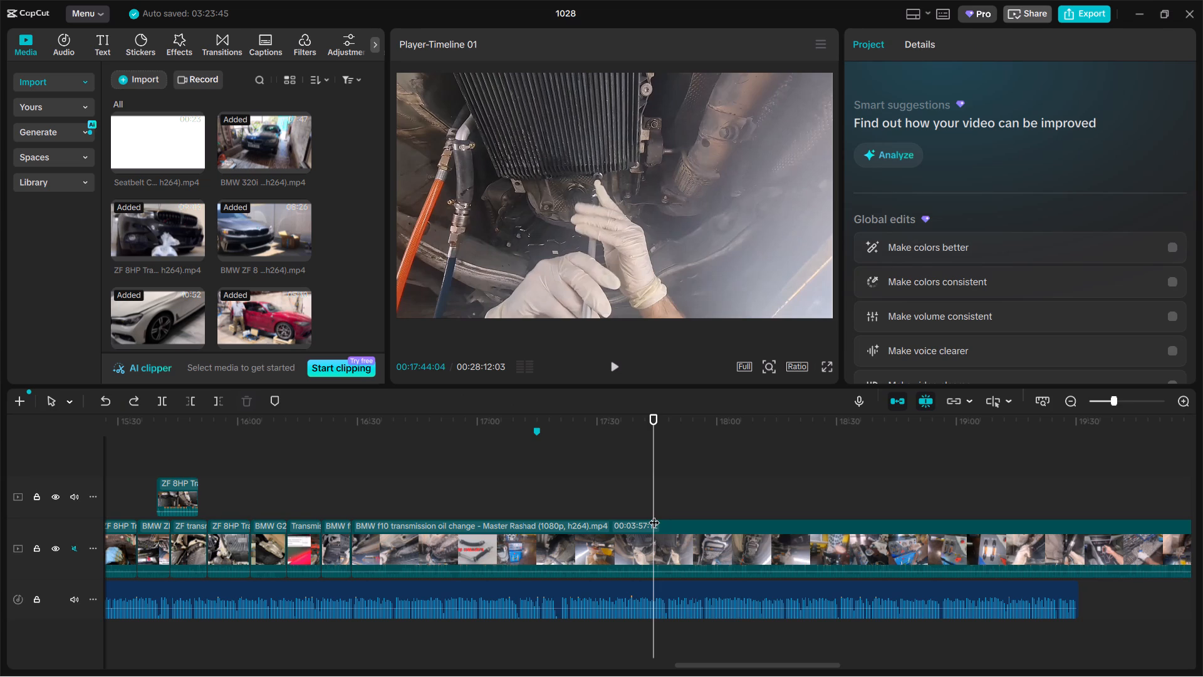
{"action": "left_click", "coordinate": [585, 544]}
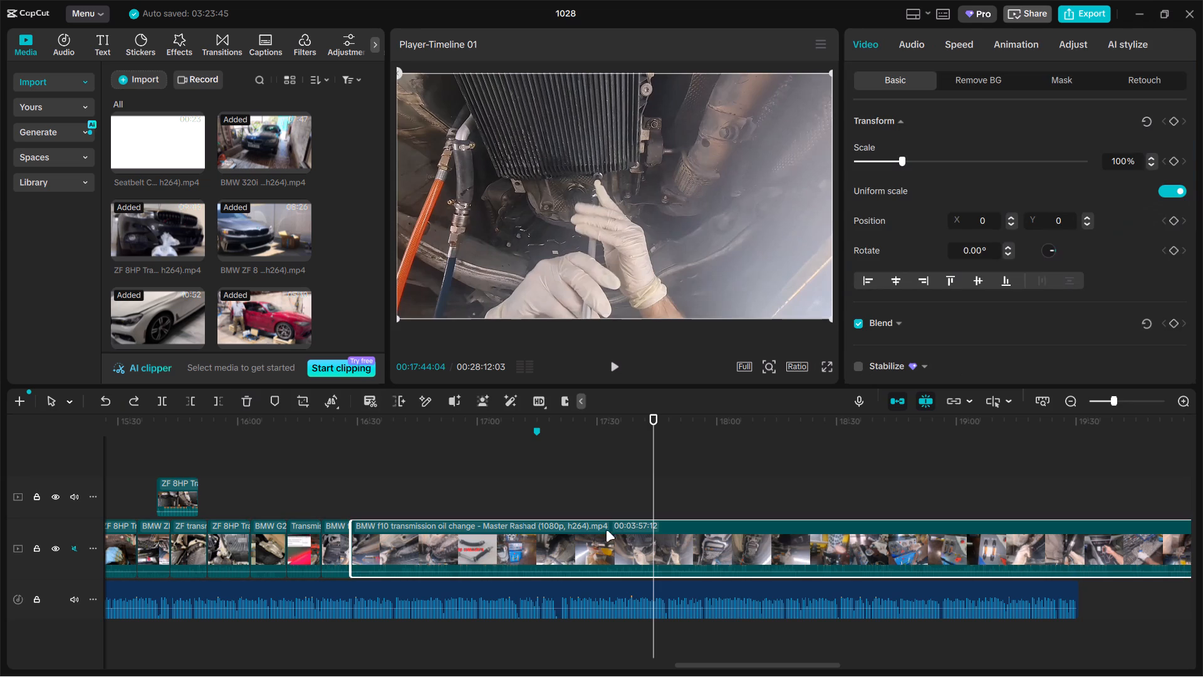
{"action": "key", "text": "ctrl+b"}
Split the BMW f10 footage at 00:17:53:17, at the opened transmission being wiped, and delete the part after it.
{"action": "left_click", "coordinate": [677, 497]}
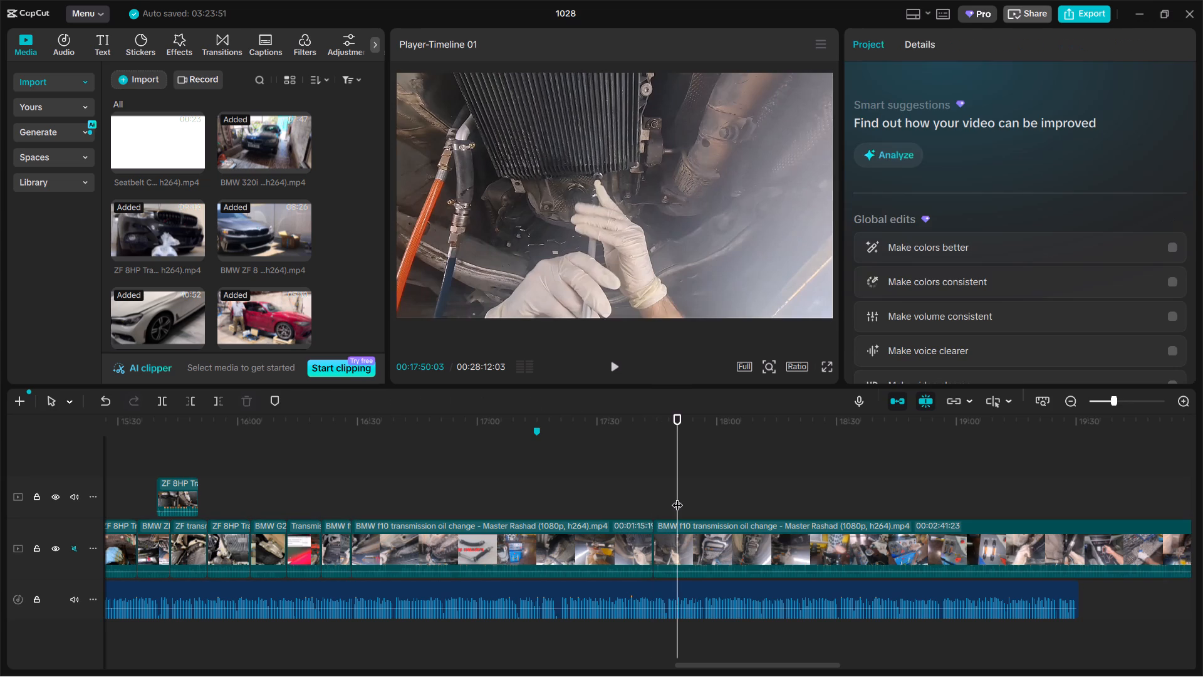
{"action": "left_click_drag", "start_coordinate": [677, 497], "coordinate": [690, 494]}
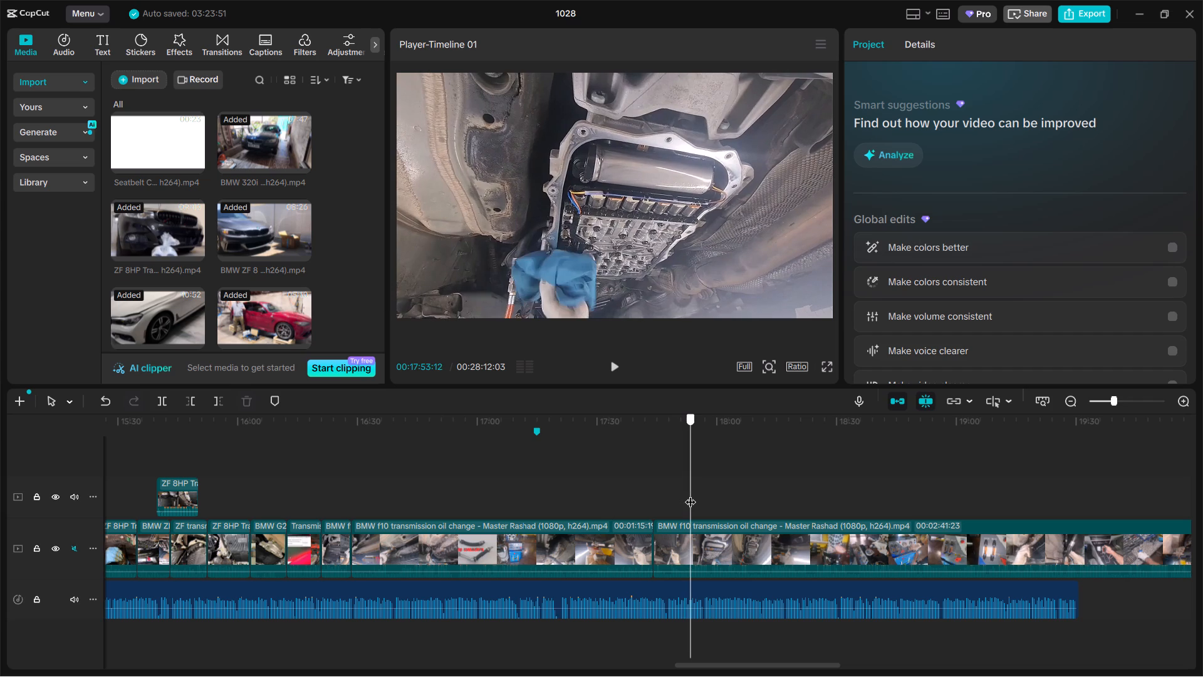
{"action": "left_click_drag", "start_coordinate": [690, 494], "coordinate": [667, 503]}
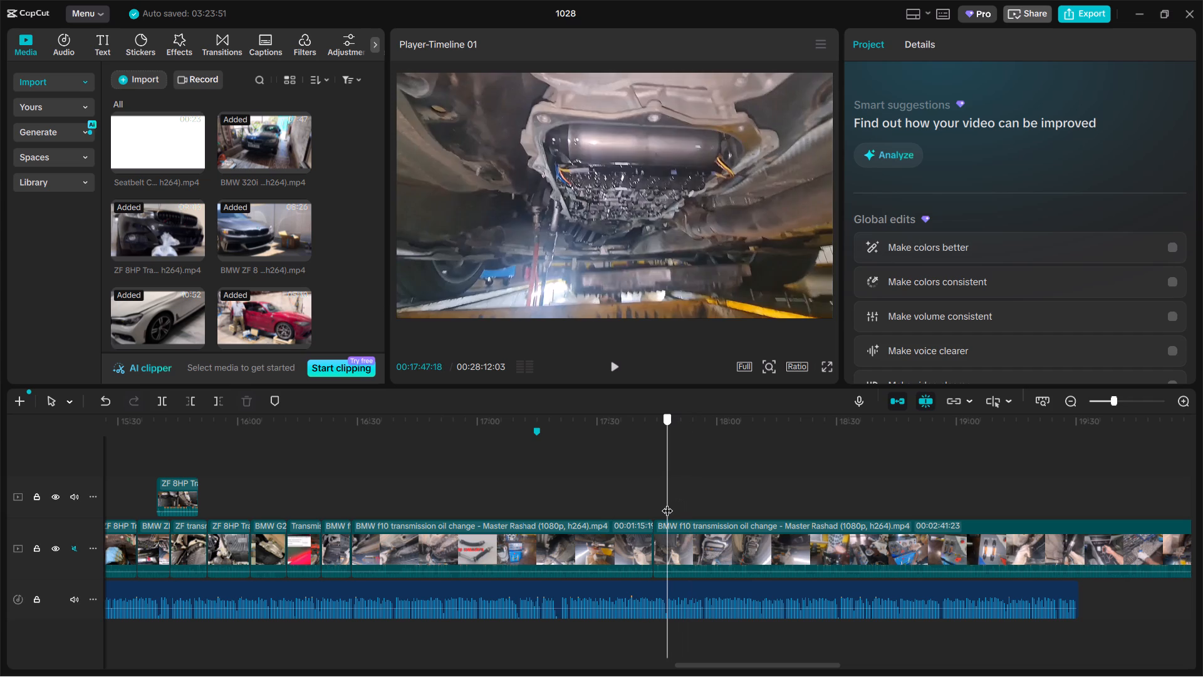
{"action": "left_click_drag", "start_coordinate": [667, 503], "coordinate": [691, 495]}
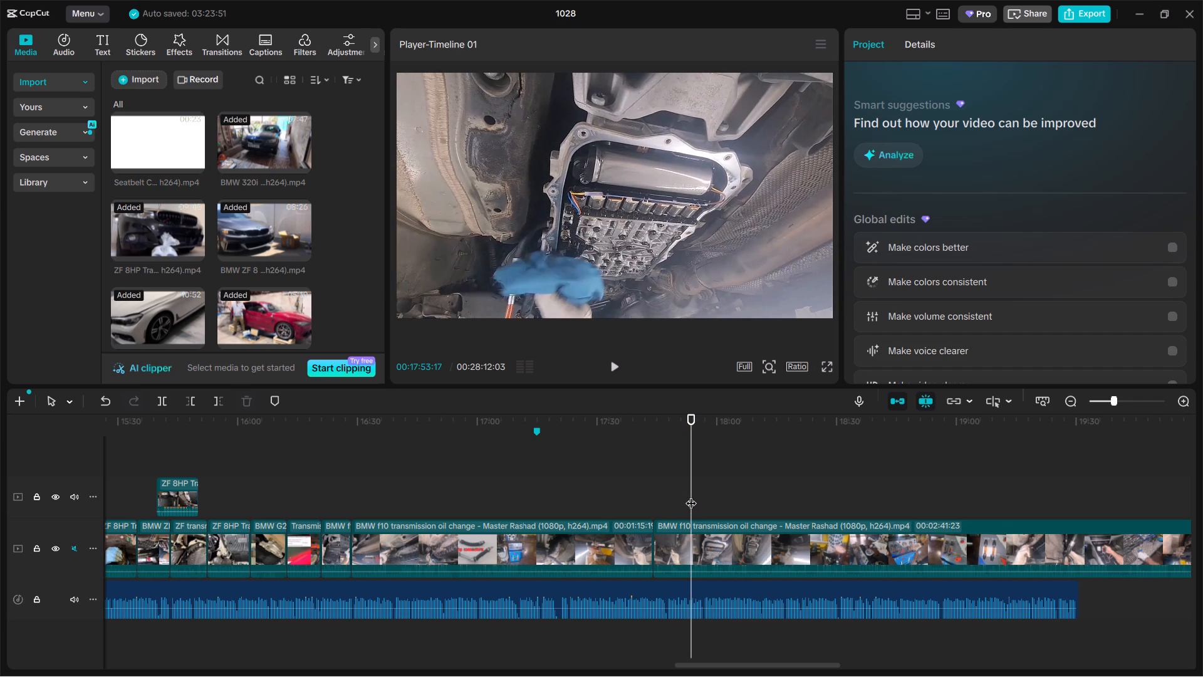
{"action": "key", "text": "ctrl+b"}
{"action": "left_click", "coordinate": [721, 531]}
{"action": "key", "text": "BackSpace"}
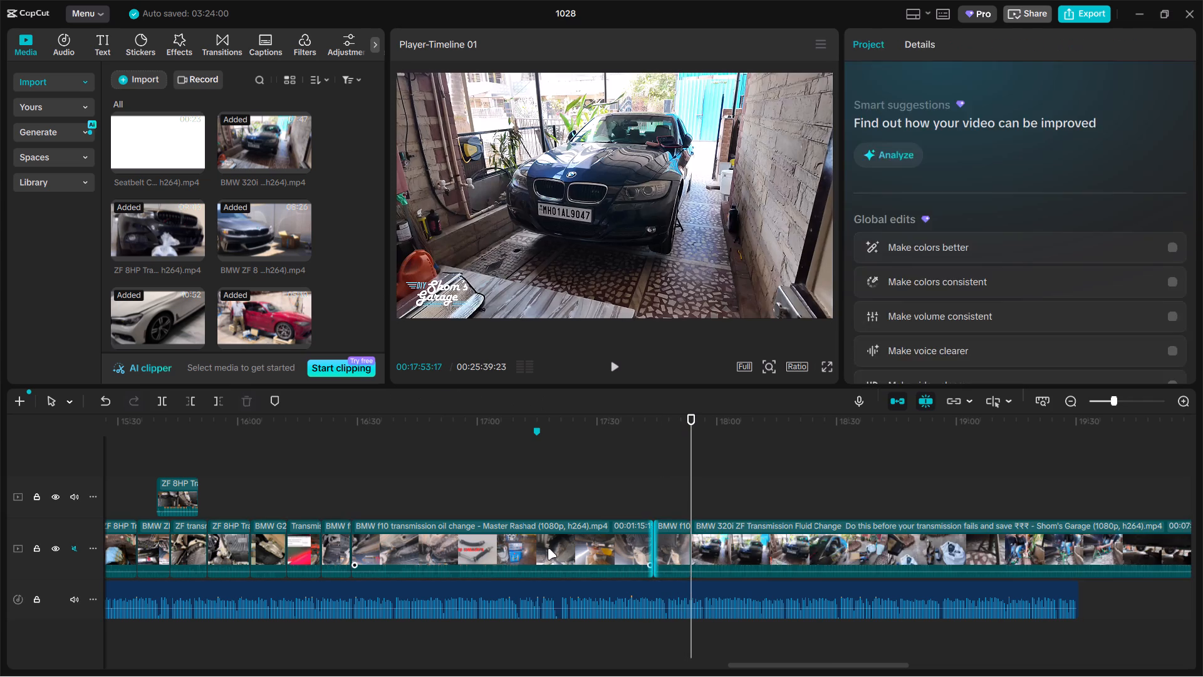
Delete the long BMW f10 section between the 00:16:28:15 and 00:17:44:04 cuts.
{"action": "left_click", "coordinate": [548, 548]}
{"action": "key", "text": "BackSpace"}
Move the second BMW f10 excerpt earlier on the main track, between the ZF transmission and ZF 8HP excerpts.
{"action": "left_click_drag", "start_coordinate": [377, 539], "coordinate": [264, 536]}
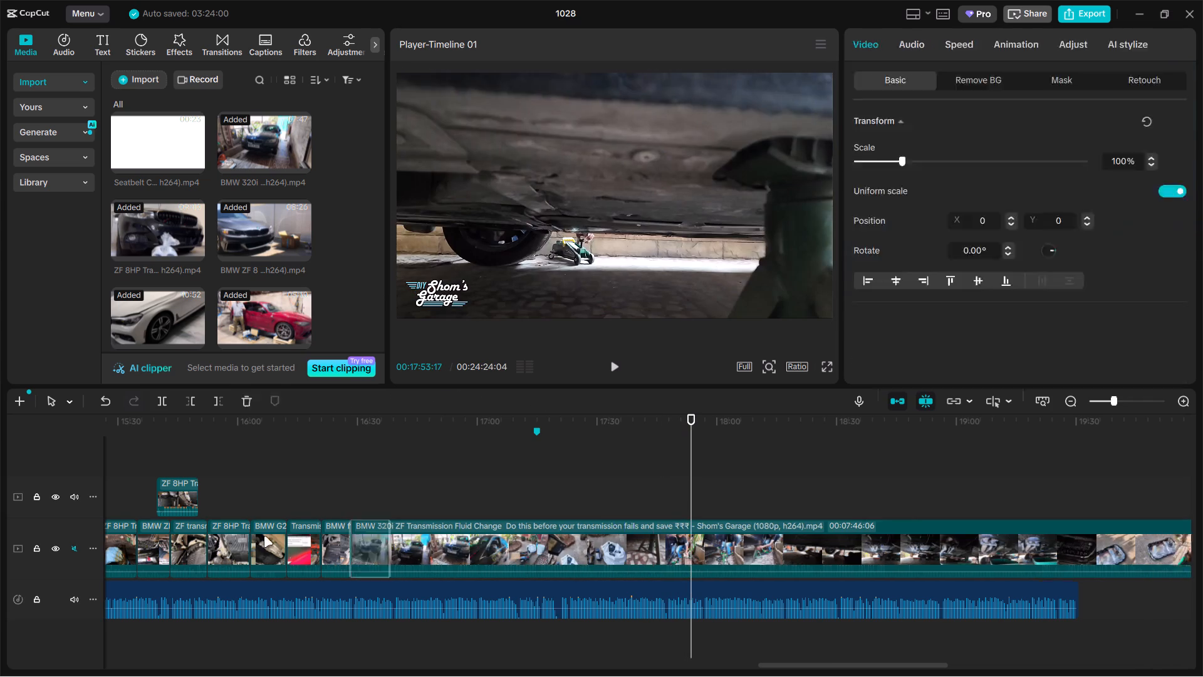
{"action": "left_click_drag", "start_coordinate": [264, 536], "coordinate": [206, 538]}
Move the ZF 8HP clip from the overlay track onto the main track, directly before the BMW 320i clip.
{"action": "left_click_drag", "start_coordinate": [179, 490], "coordinate": [317, 512]}
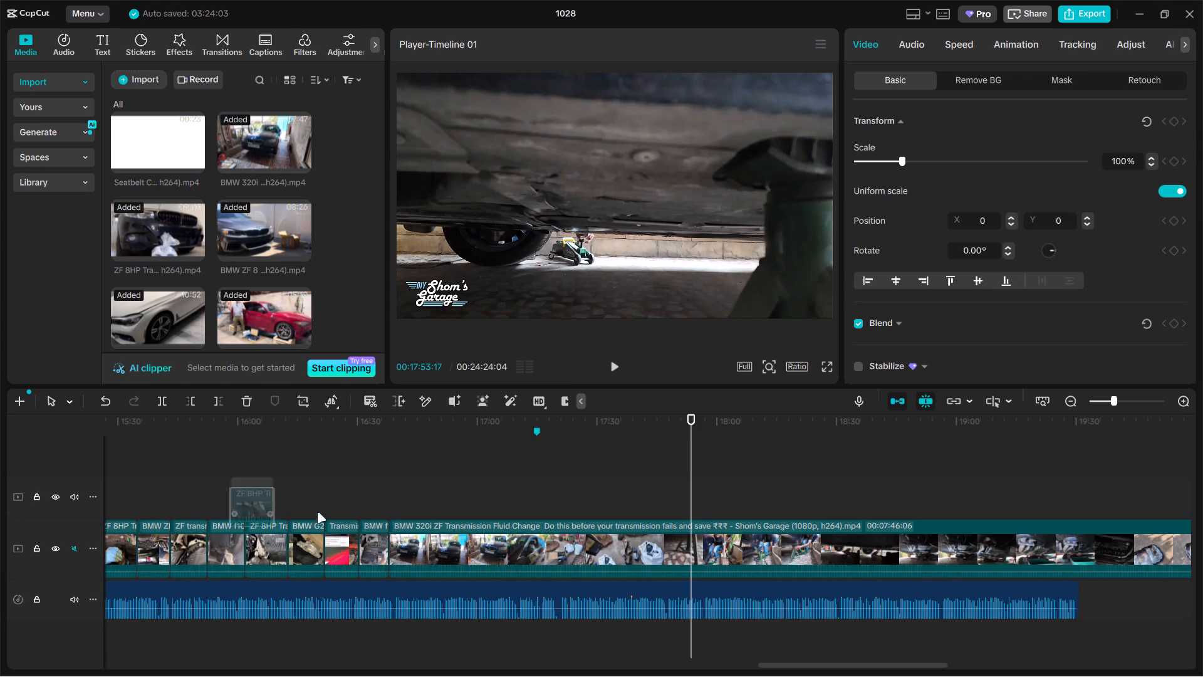
{"action": "left_click_drag", "start_coordinate": [317, 512], "coordinate": [419, 543]}
Split the BMW 320i ZF Transmission Fluid Change clip at 00:18:56:01, at the under-car work shot, and delete the part before it.
{"action": "left_click", "coordinate": [523, 493]}
{"action": "left_click_drag", "start_coordinate": [523, 493], "coordinate": [737, 493]}
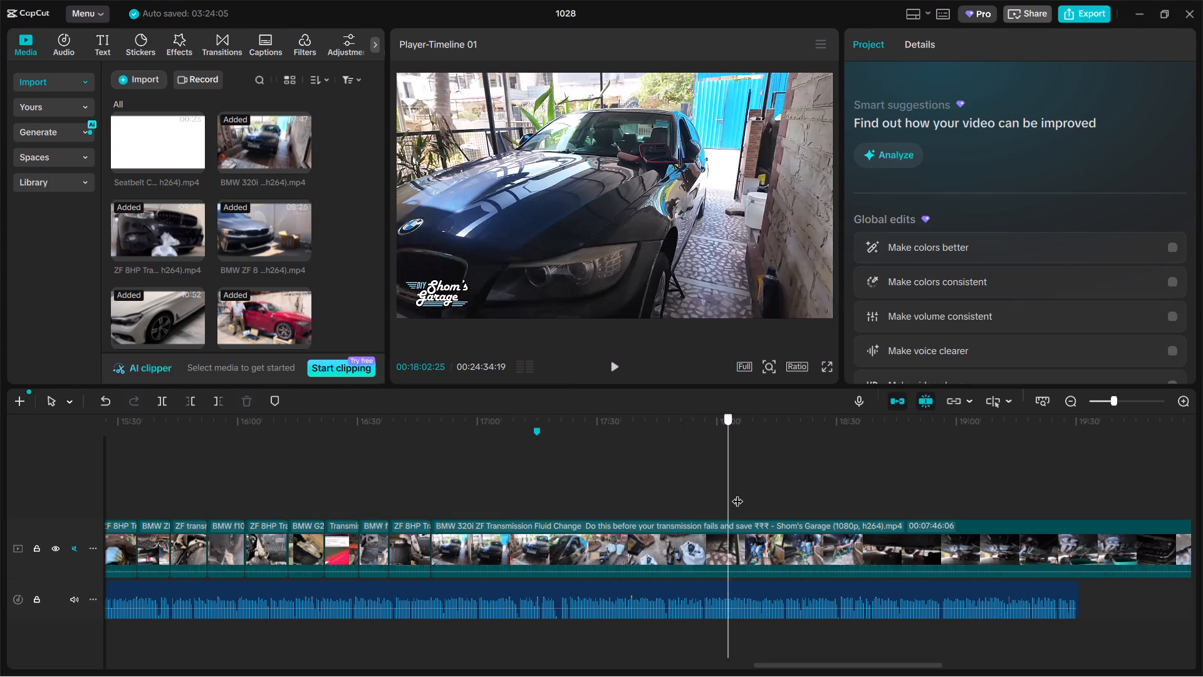
{"action": "left_click_drag", "start_coordinate": [737, 493], "coordinate": [893, 483]}
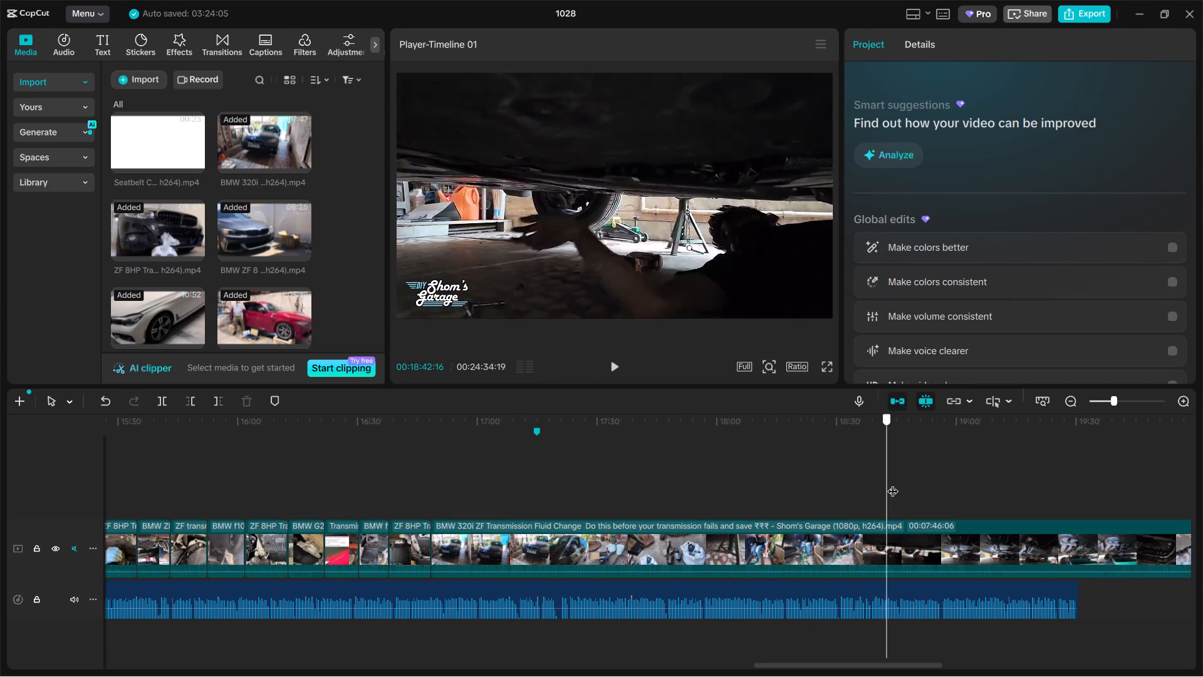
{"action": "left_click_drag", "start_coordinate": [893, 483], "coordinate": [942, 470]}
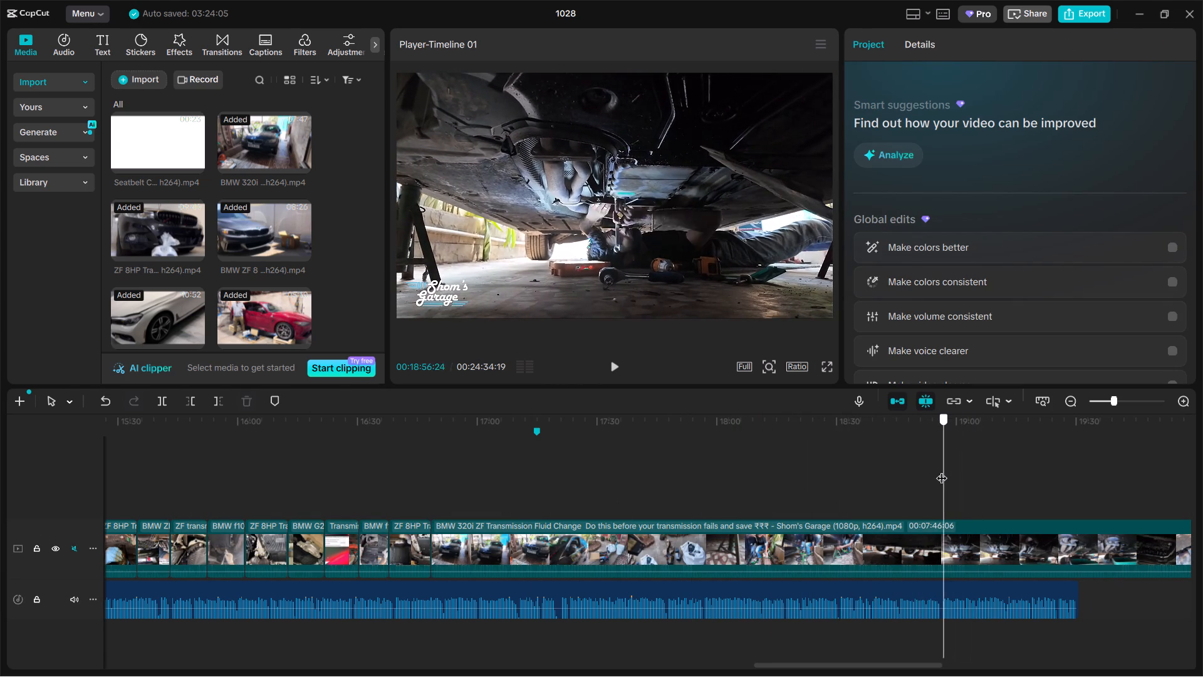
{"action": "left_click_drag", "start_coordinate": [942, 470], "coordinate": [940, 470]}
{"action": "left_click", "coordinate": [942, 557]}
{"action": "key", "text": "ctrl+b"}
{"action": "left_click", "coordinate": [868, 558]}
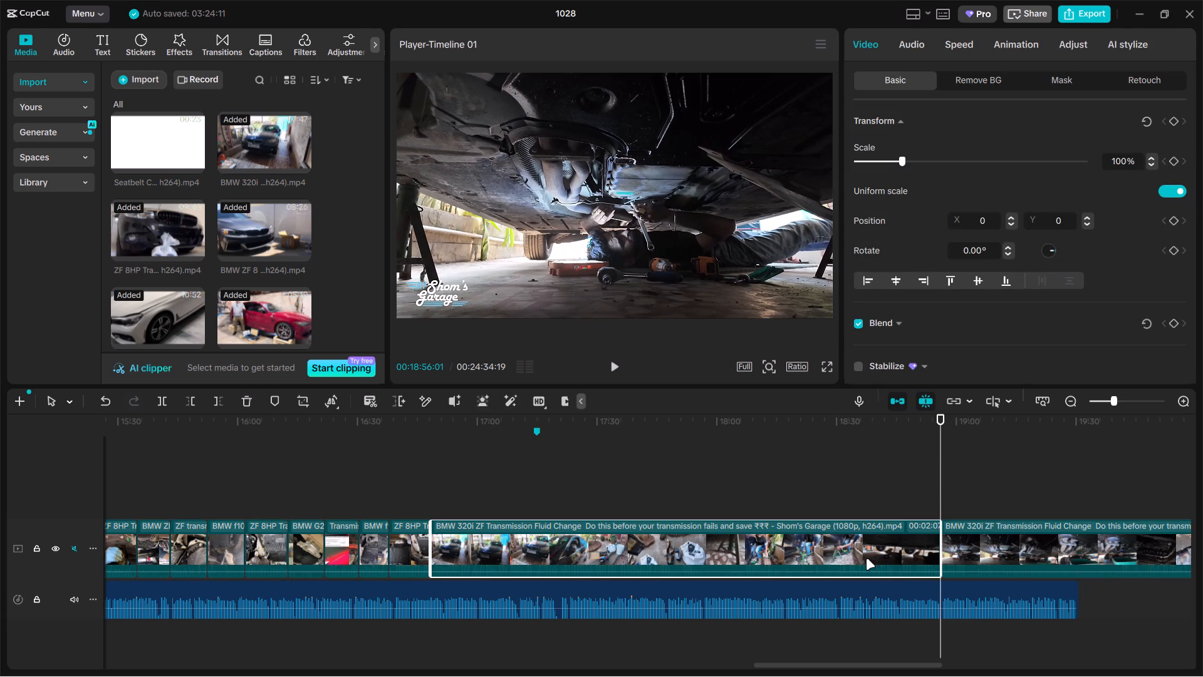
{"action": "key", "text": "BackSpace"}
Split the BMW 320i clip at 00:16:57:16 and delete the part after it.
{"action": "double_click", "coordinate": [467, 508]}
{"action": "left_click", "coordinate": [490, 537]}
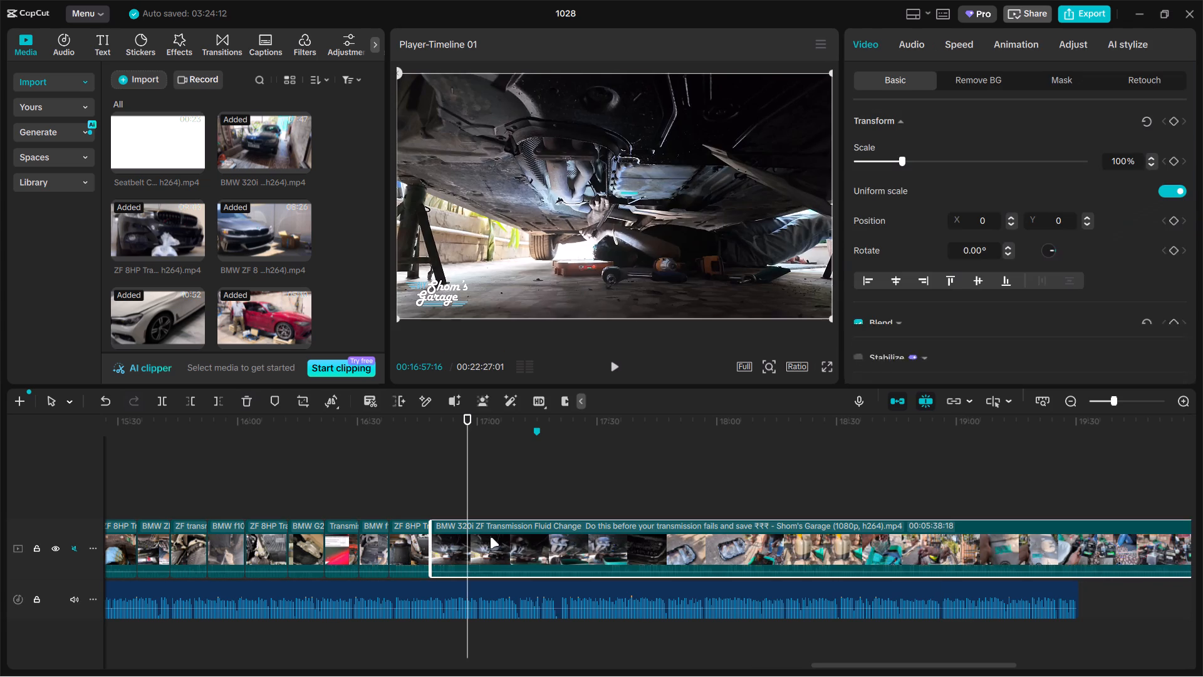
{"action": "key", "text": "ctrl+b"}
{"action": "key", "text": "BackSpace"}
Enlarge the BMW 320i excerpt and shift it down and slightly left, cropping out the Shom's Garage logo.
{"action": "left_click", "coordinate": [451, 497]}
{"action": "left_click", "coordinate": [635, 88]}
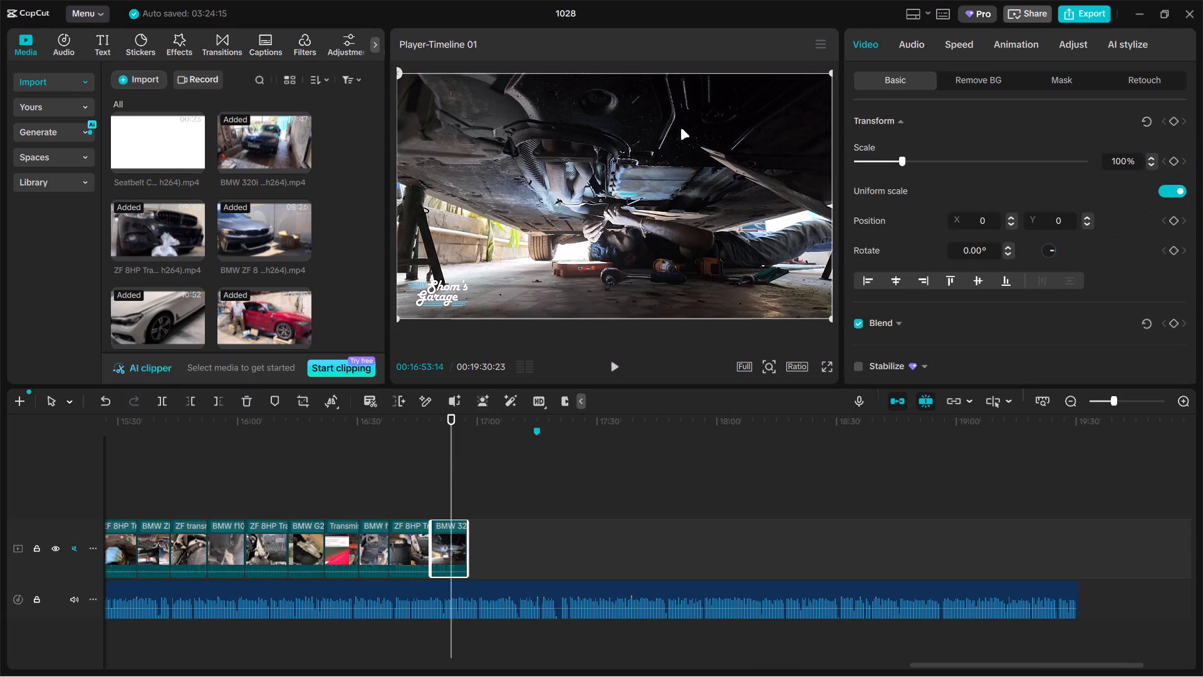
{"action": "left_click_drag", "start_coordinate": [900, 161], "coordinate": [946, 159]}
{"action": "left_click_drag", "start_coordinate": [683, 199], "coordinate": [660, 261]}
Copy the ZF 8HP oil-draining excerpt at 00:15:32:09 and place the copy on the main track after the BMW 320i excerpt.
{"action": "left_click", "coordinate": [238, 494]}
{"action": "left_click_drag", "start_coordinate": [237, 494], "coordinate": [265, 488]}
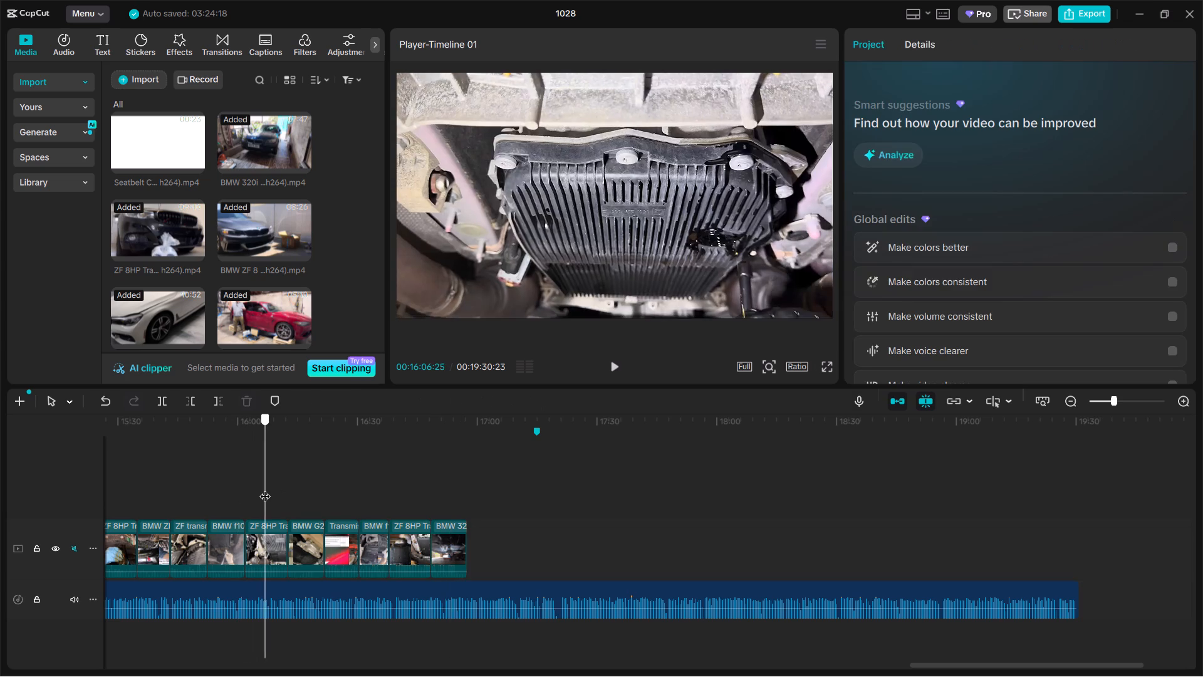
{"action": "left_click_drag", "start_coordinate": [265, 488], "coordinate": [577, 483]}
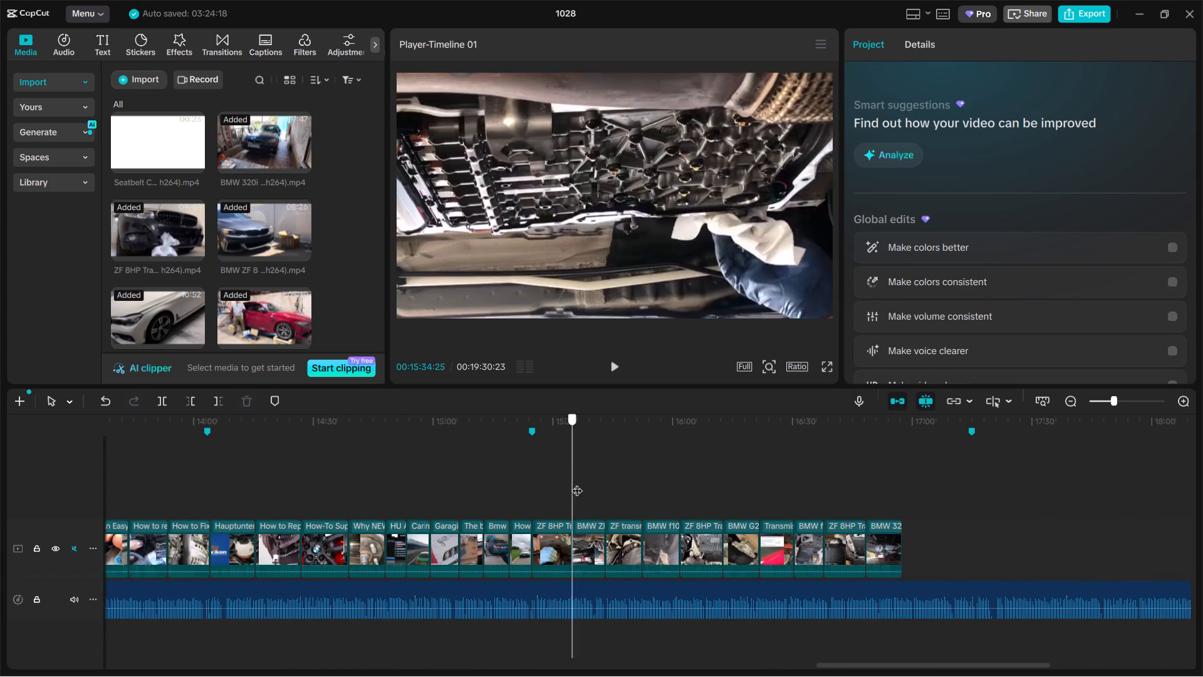
{"action": "left_click_drag", "start_coordinate": [577, 483], "coordinate": [562, 486]}
{"action": "left_click", "coordinate": [549, 545]}
{"action": "key", "text": "ctrl+c"}
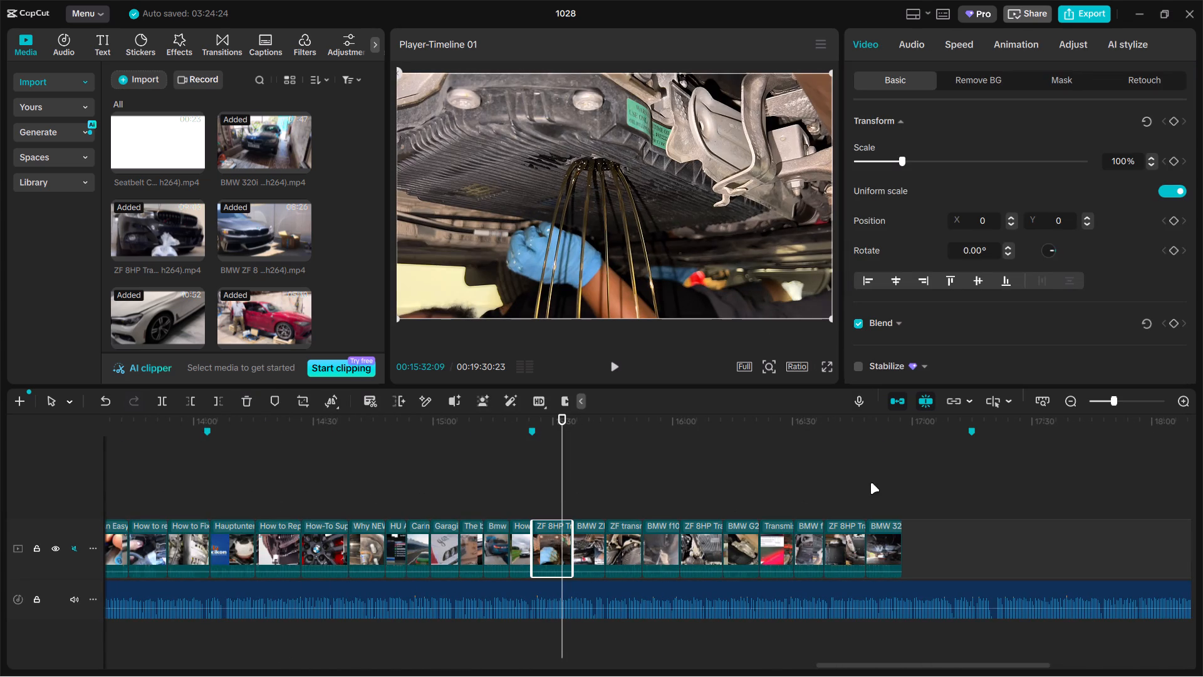
{"action": "left_click", "coordinate": [908, 489], "text": "ctrl"}
{"action": "key", "text": "ctrl+v"}
{"action": "left_click_drag", "start_coordinate": [929, 496], "coordinate": [939, 553]}
Extend the end of the copied ZF 8HP excerpt into later footage, trim its start, and check the new range.
{"action": "left_click_drag", "start_coordinate": [945, 542], "coordinate": [966, 534]}
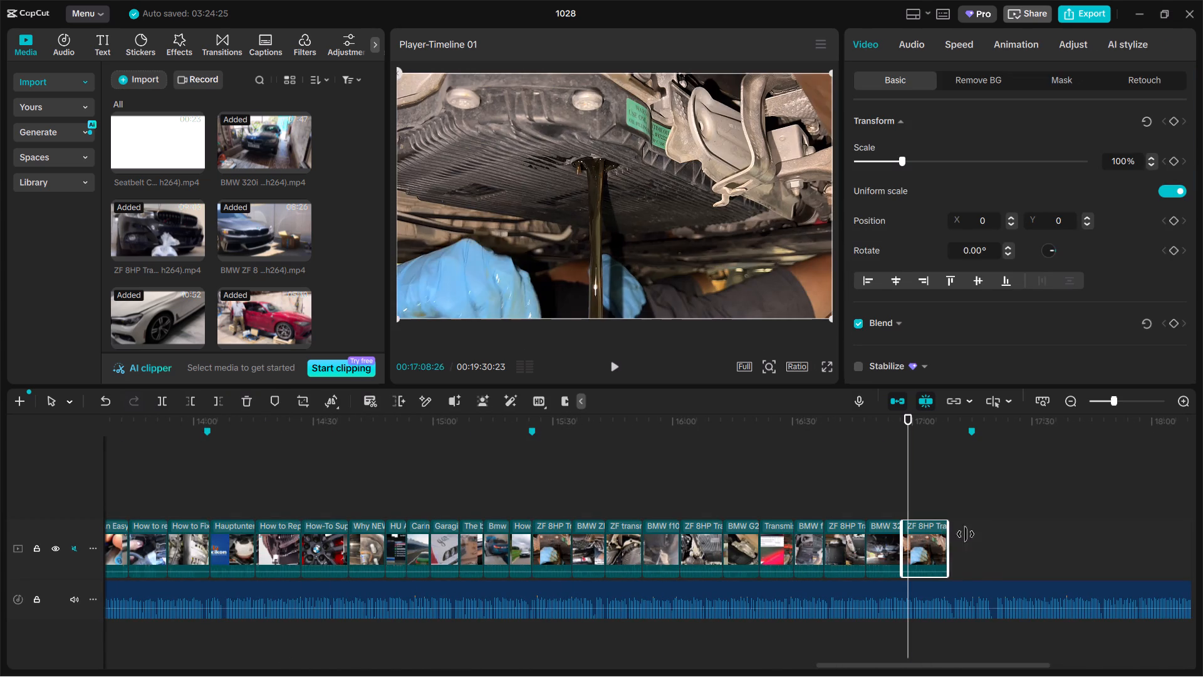
{"action": "left_click_drag", "start_coordinate": [966, 534], "coordinate": [977, 534]}
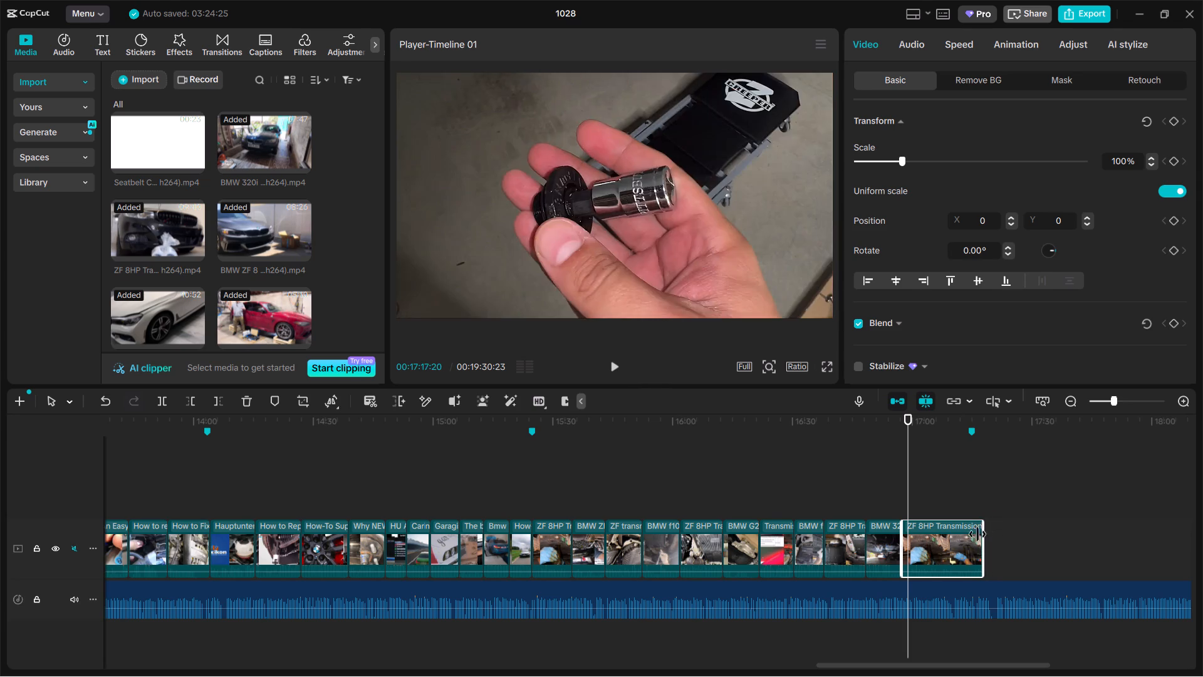
{"action": "left_click_drag", "start_coordinate": [977, 534], "coordinate": [979, 533]}
{"action": "left_click_drag", "start_coordinate": [904, 546], "coordinate": [940, 540]}
{"action": "left_click_drag", "start_coordinate": [914, 493], "coordinate": [925, 489]}
{"action": "left_click", "coordinate": [739, 174]}
{"action": "left_click_drag", "start_coordinate": [910, 468], "coordinate": [905, 468]}
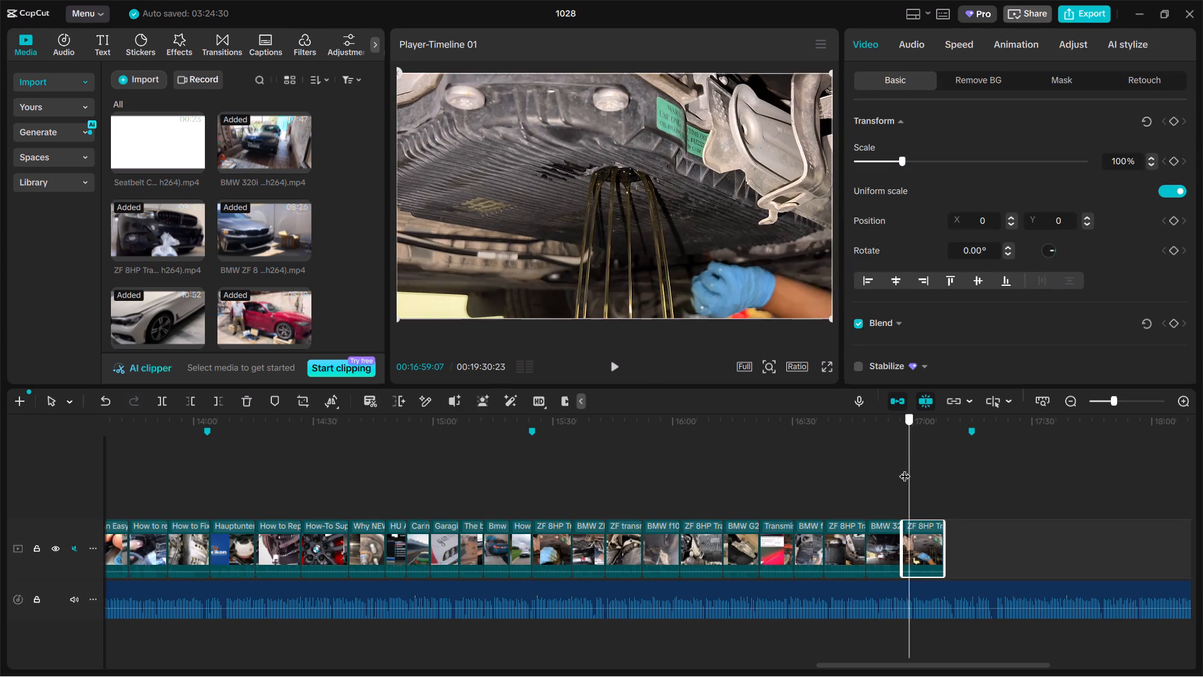
{"action": "left_click_drag", "start_coordinate": [905, 468], "coordinate": [937, 463]}
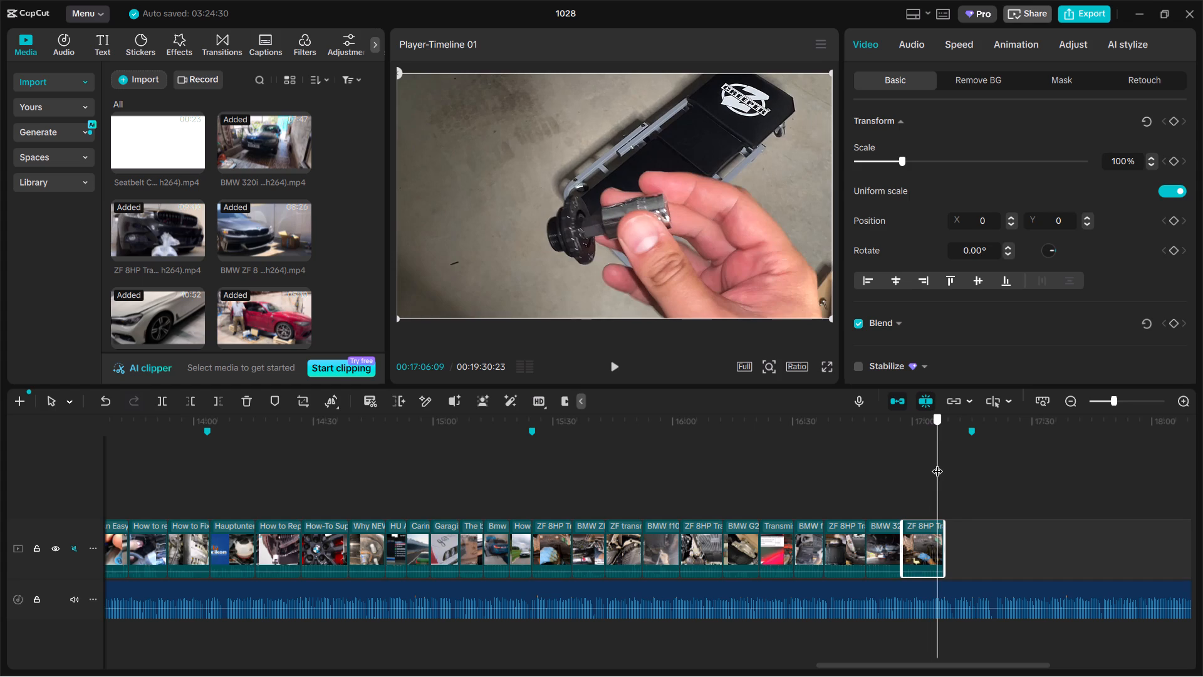
Copy the BMW f10 excerpt at 00:15:57:21 and place the copy on the main track after the last ZF 8HP excerpt.
{"action": "left_click_drag", "start_coordinate": [937, 463], "coordinate": [664, 453]}
{"action": "left_click", "coordinate": [665, 538]}
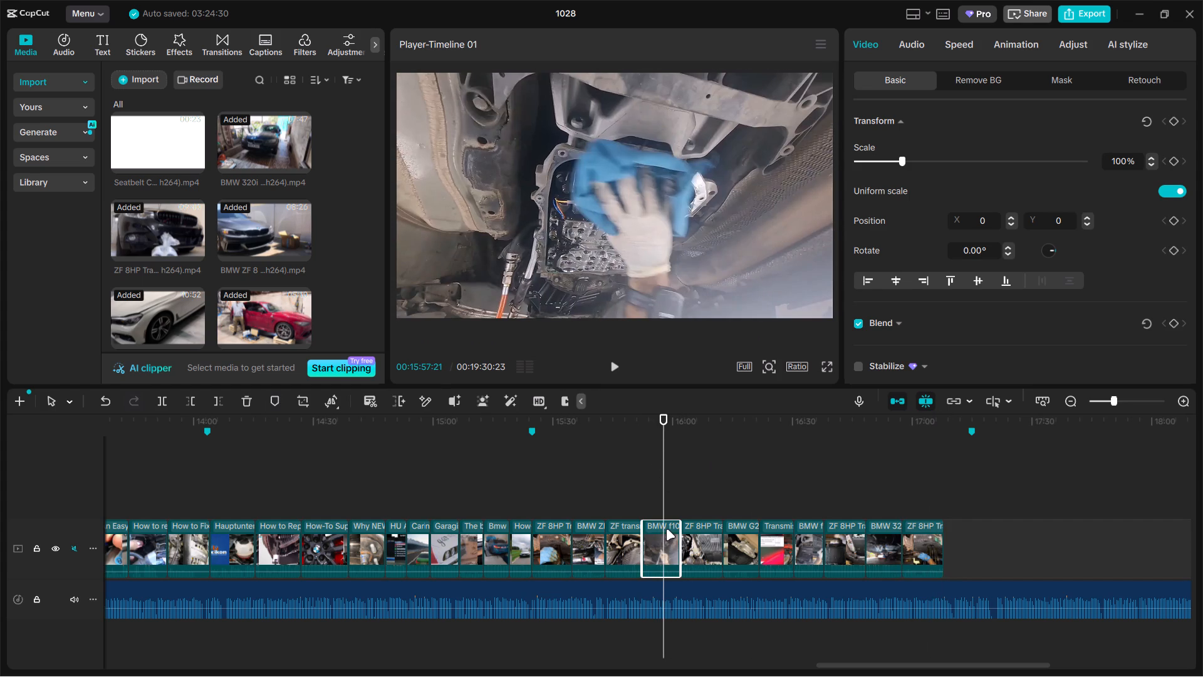
{"action": "key", "text": "ctrl+c"}
{"action": "left_click", "coordinate": [947, 484], "text": "ctrl"}
{"action": "key", "text": "ctrl+v"}
{"action": "left_click_drag", "start_coordinate": [961, 490], "coordinate": [962, 543]}
{"action": "left_click", "coordinate": [987, 509]}
{"action": "left_click_drag", "start_coordinate": [987, 515], "coordinate": [937, 523]}
Extend the end of the copied BMW f10 excerpt into later footage, trim its start so it ends at the marker, and play onward.
{"action": "scroll", "coordinate": [864, 530], "scroll_direction": "up", "scroll_amount": 2, "text": "ctrl"}
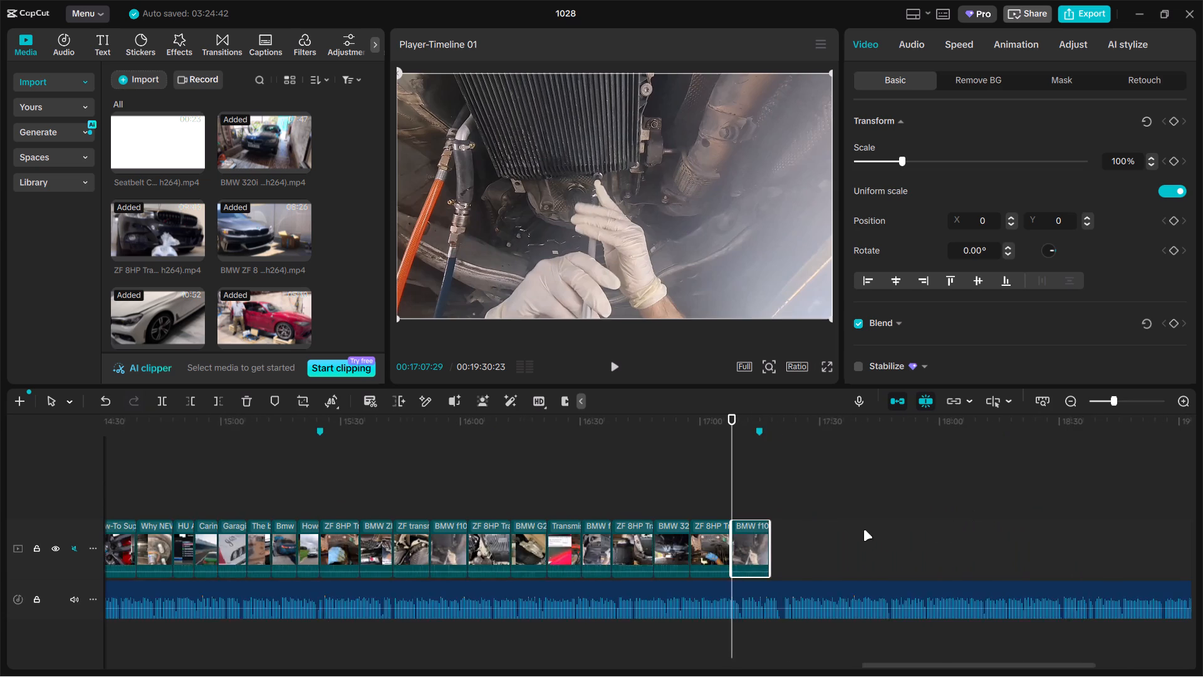
{"action": "scroll", "coordinate": [863, 530], "scroll_direction": "up", "scroll_amount": 3, "text": "ctrl"}
{"action": "double_click", "coordinate": [763, 496]}
{"action": "left_click", "coordinate": [774, 543]}
{"action": "left_click_drag", "start_coordinate": [801, 540], "coordinate": [803, 540]}
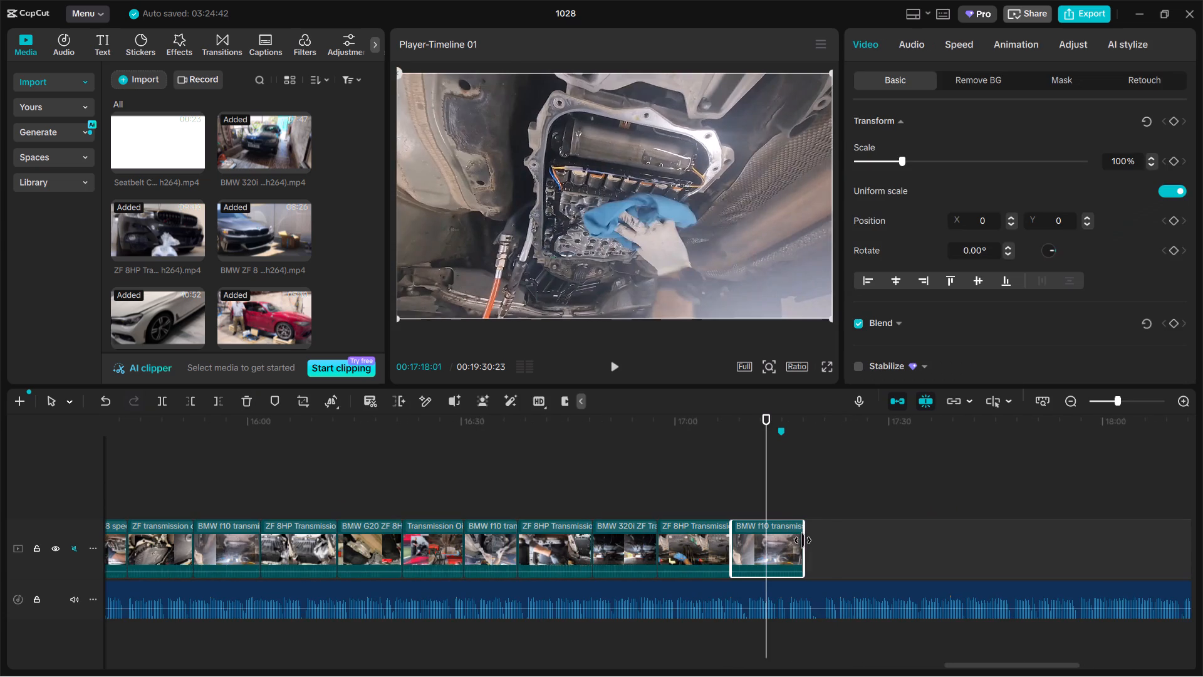
{"action": "left_click_drag", "start_coordinate": [803, 540], "coordinate": [887, 527]}
{"action": "left_click_drag", "start_coordinate": [733, 537], "coordinate": [840, 535]}
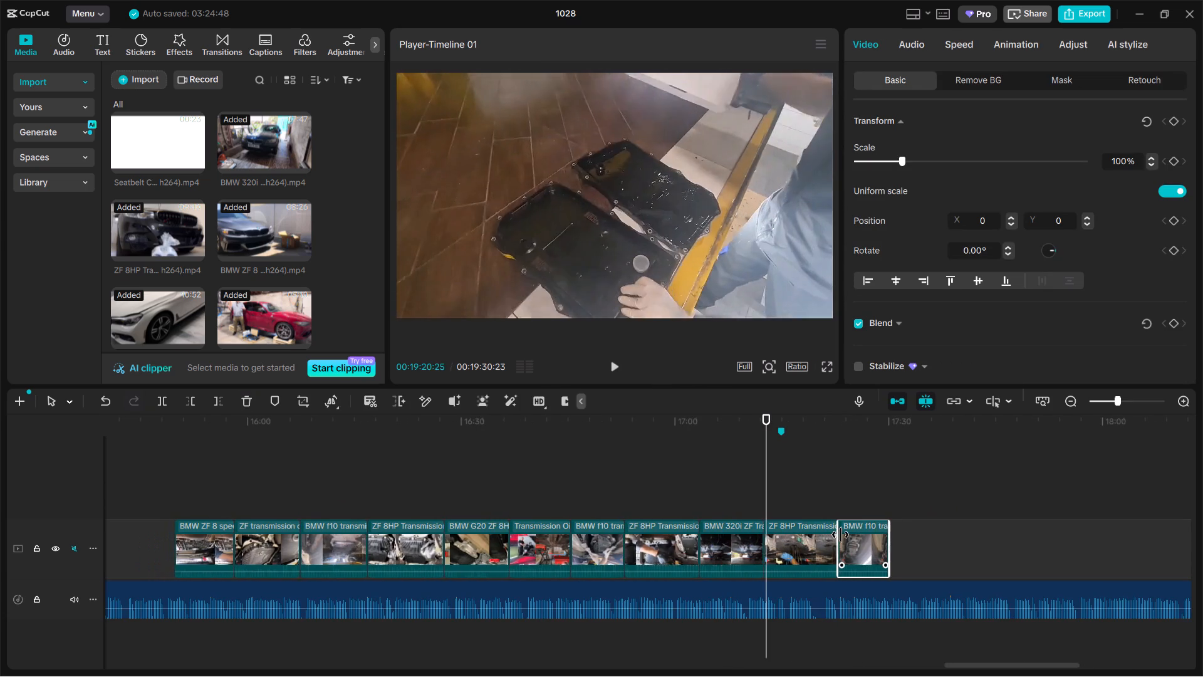
{"action": "left_click_drag", "start_coordinate": [840, 535], "coordinate": [841, 535]}
{"action": "key", "text": "space"}
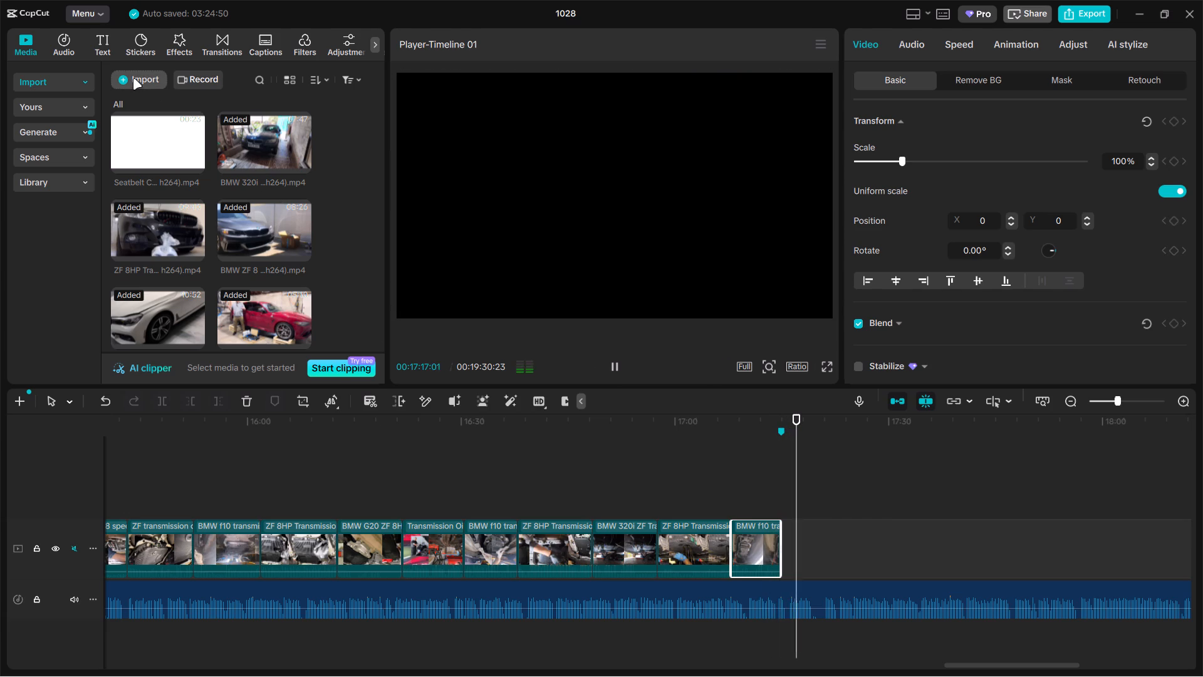
{"action": "key", "text": "space"}
{"action": "key", "text": "space"}
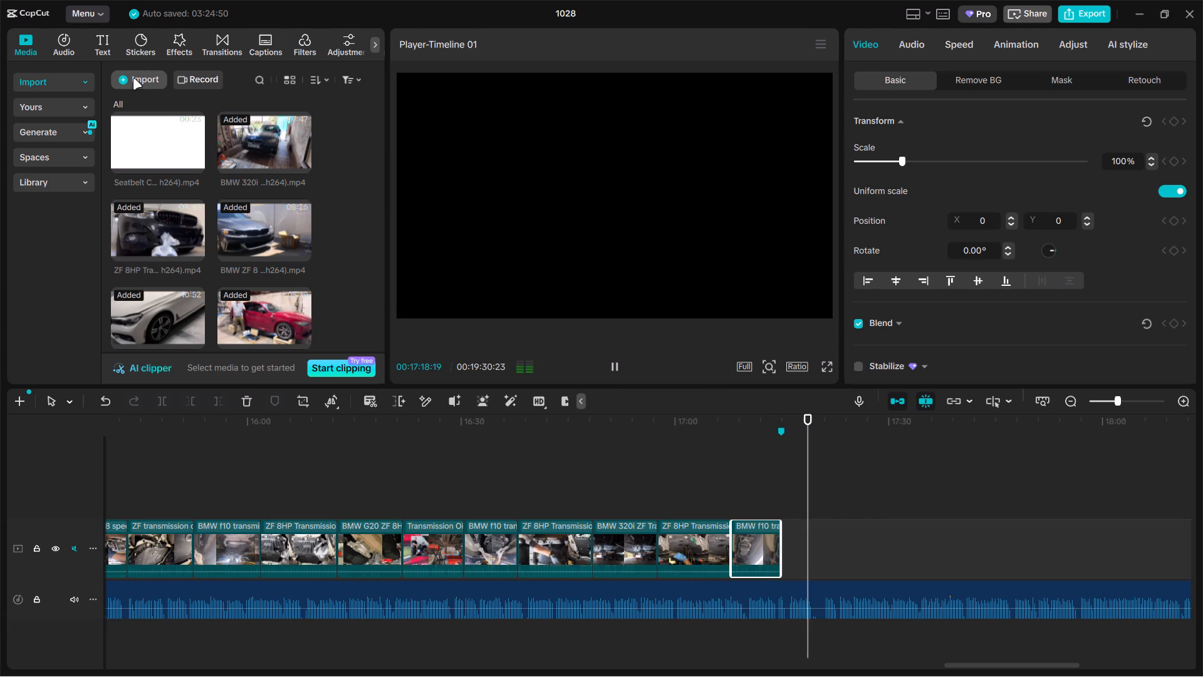
{"action": "key", "text": "space"}
Import all the videos from the EDIT folder's 01 subfolder into the project media.
{"action": "left_click", "coordinate": [133, 78]}
{"action": "left_click", "coordinate": [197, 103]}
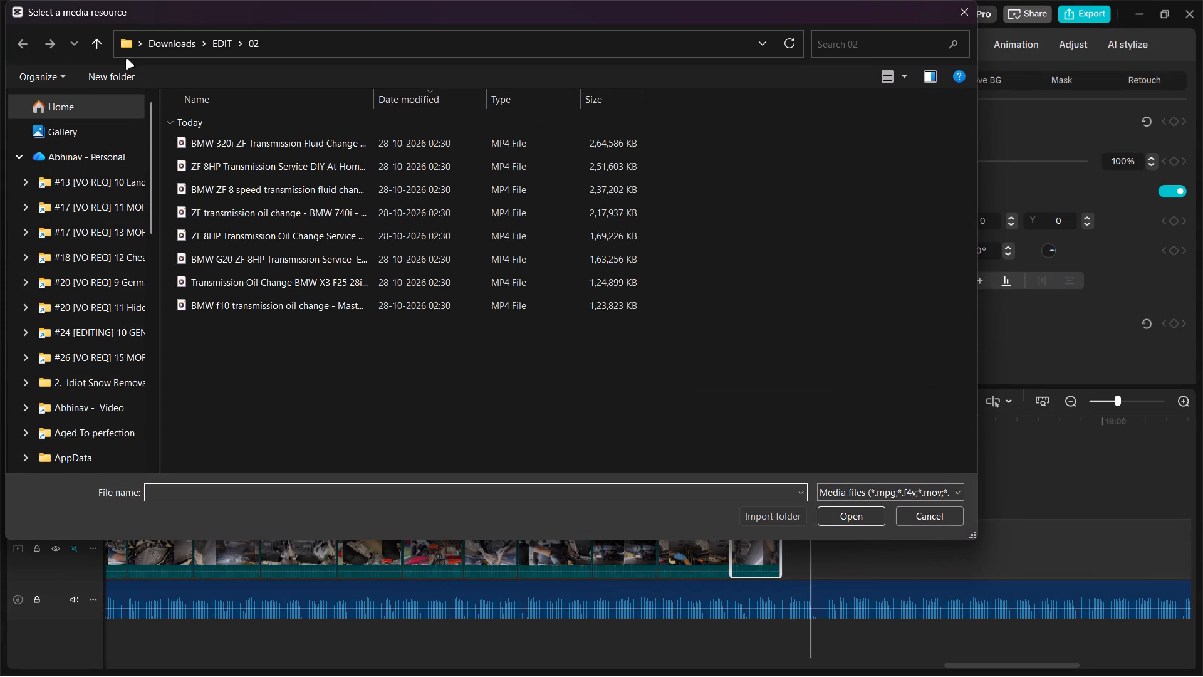
{"action": "left_click", "coordinate": [98, 46]}
{"action": "double_click", "coordinate": [219, 233]}
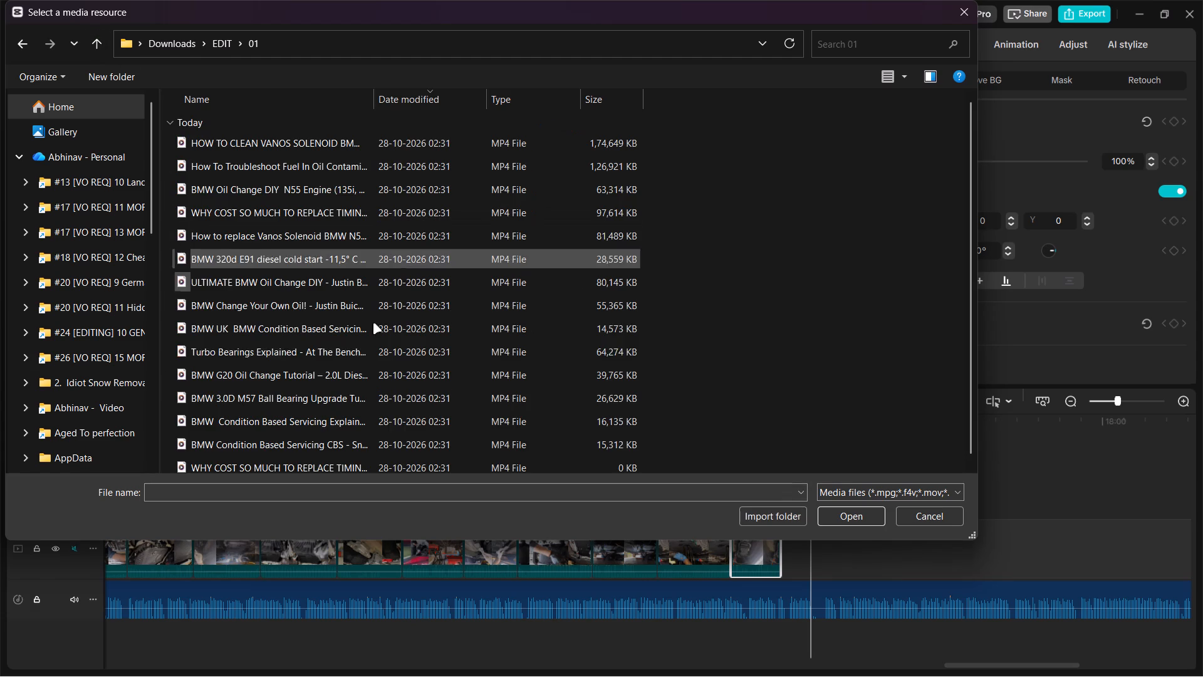
{"action": "key", "text": "ctrl+a"}
{"action": "key", "text": "Return"}
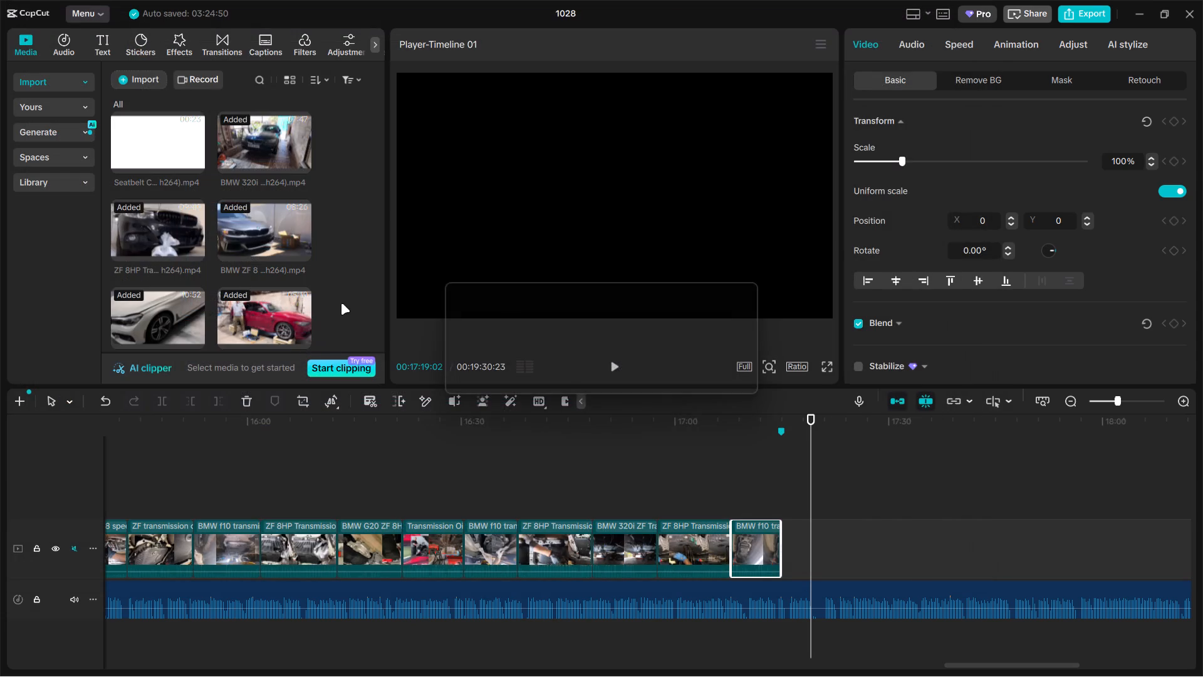
Place the newly imported videos on the main track directly after the last BMW f10 excerpt.
{"action": "left_click_drag", "start_coordinate": [259, 152], "coordinate": [872, 548]}
{"action": "scroll", "coordinate": [870, 542], "scroll_direction": "down", "scroll_amount": 12, "text": "ctrl"}
{"action": "left_click_drag", "start_coordinate": [863, 540], "coordinate": [855, 540]}
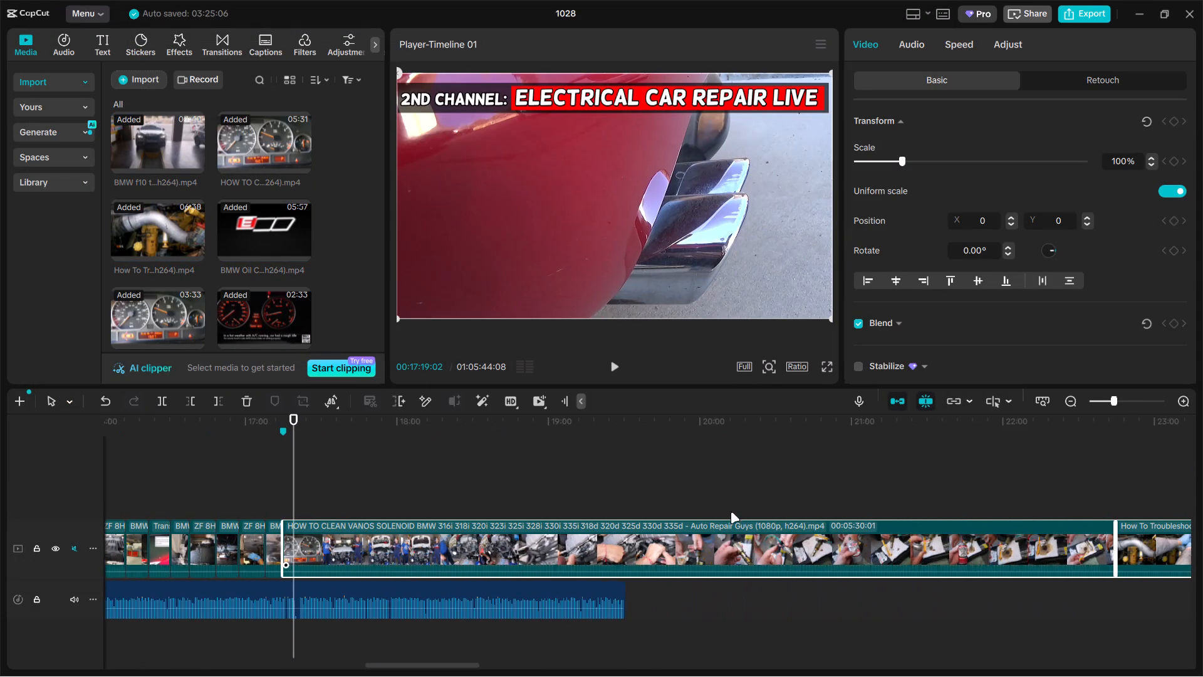
Find the hand-held solenoid footage in the VANOS solenoid cleaning clip, split it at 00:20:02:29 and delete the part before it.
{"action": "left_click", "coordinate": [529, 466]}
{"action": "left_click_drag", "start_coordinate": [529, 466], "coordinate": [799, 481]}
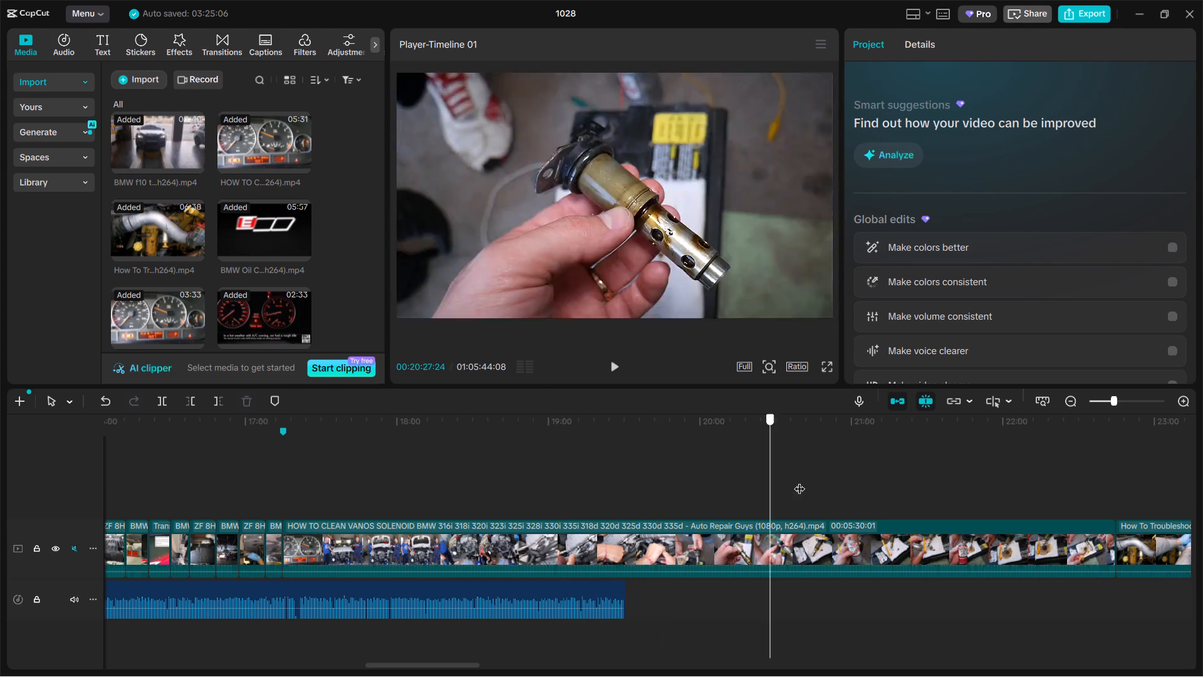
{"action": "left_click_drag", "start_coordinate": [799, 481], "coordinate": [927, 481]}
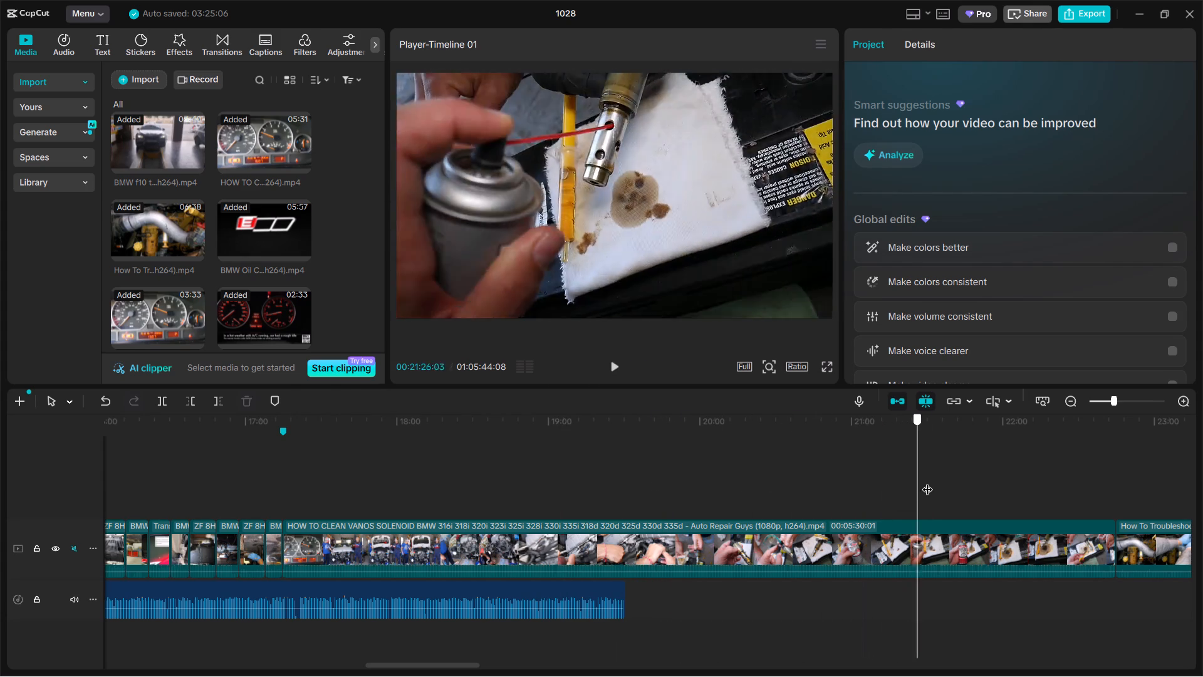
{"action": "left_click_drag", "start_coordinate": [927, 481], "coordinate": [727, 458]}
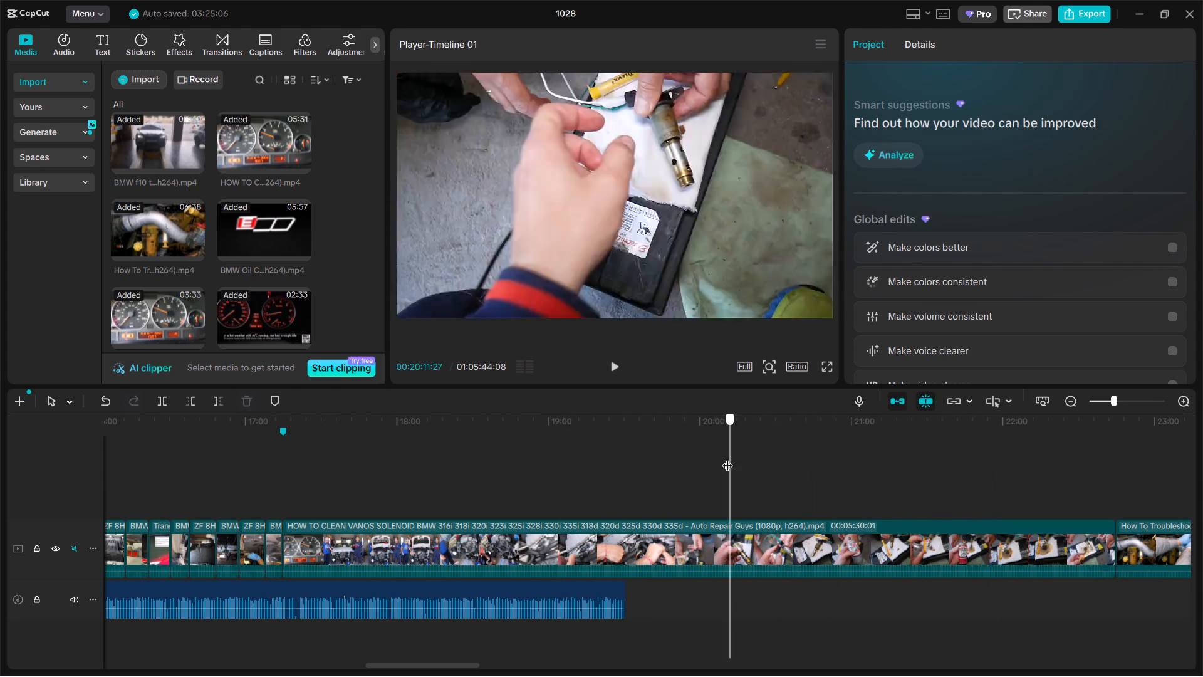
{"action": "left_click_drag", "start_coordinate": [727, 458], "coordinate": [707, 457]}
{"action": "left_click", "coordinate": [743, 529]}
{"action": "key", "text": "ctrl+b"}
{"action": "left_click", "coordinate": [620, 527]}
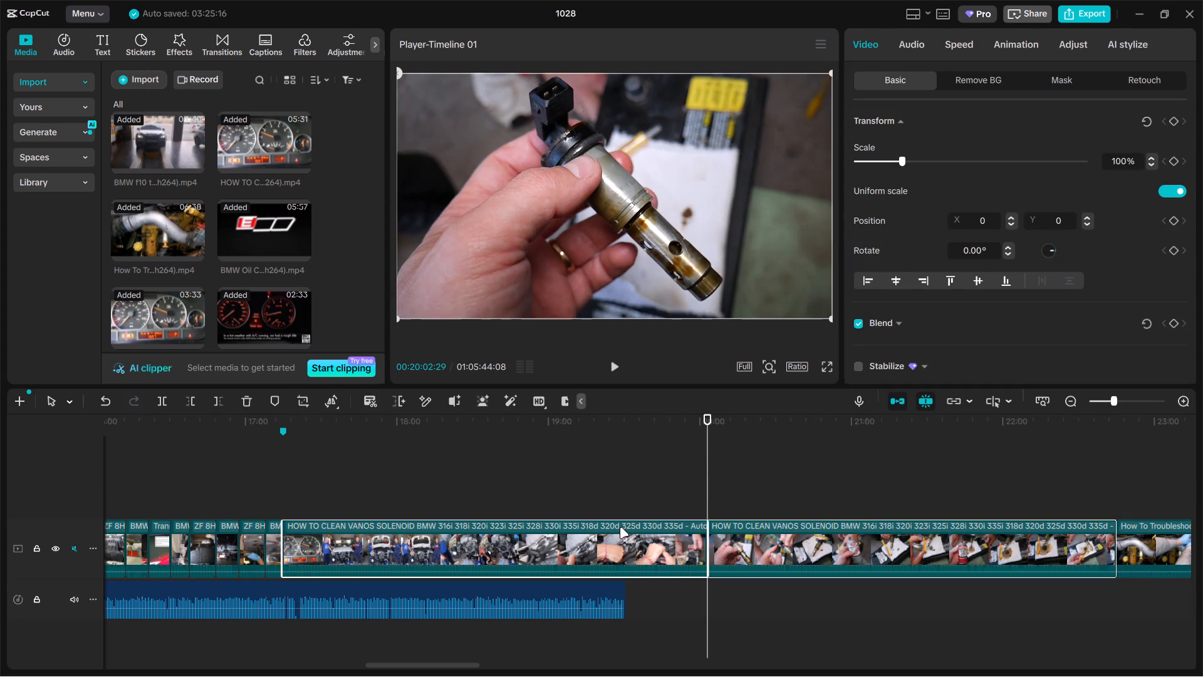
{"action": "key", "text": "BackSpace"}
Split the VANOS solenoid cleaning clip at 00:17:24:28 and delete the part after it.
{"action": "double_click", "coordinate": [308, 497]}
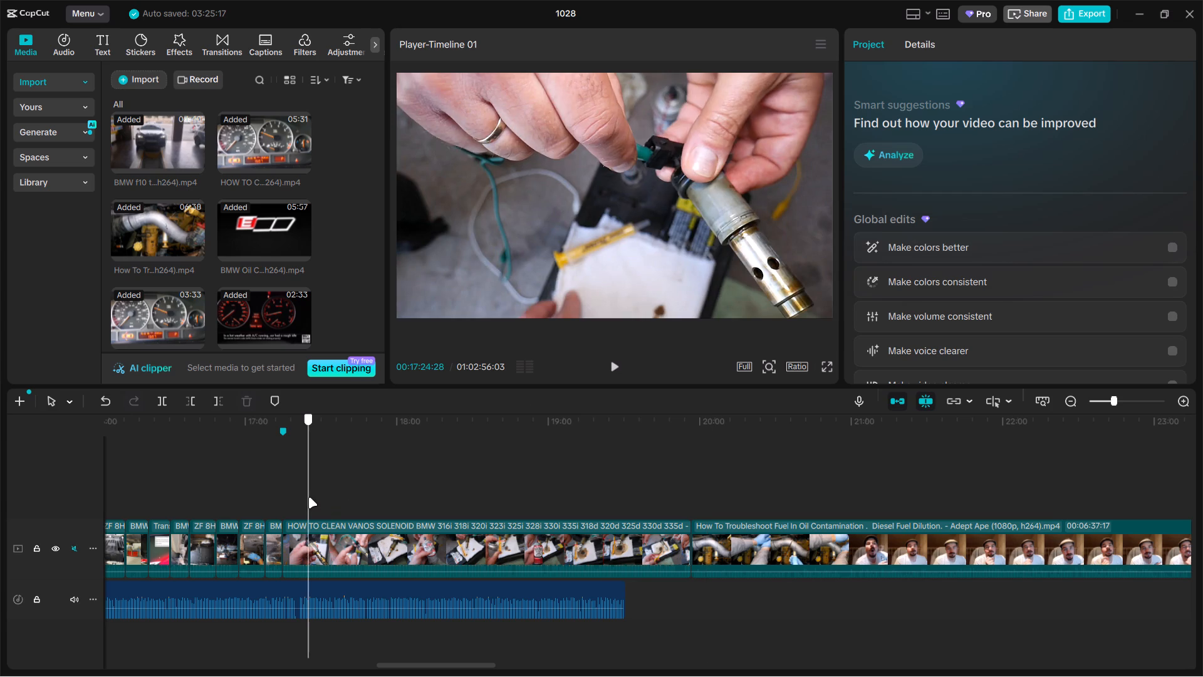
{"action": "left_click", "coordinate": [366, 550]}
{"action": "key", "text": "ctrl+b"}
{"action": "key", "text": "BackSpace"}
Find the oil filter footage in the fuel-in-oil contamination clip, split it at 00:21:21:21 and delete the part before it.
{"action": "left_click", "coordinate": [386, 497]}
{"action": "left_click_drag", "start_coordinate": [389, 497], "coordinate": [444, 492]}
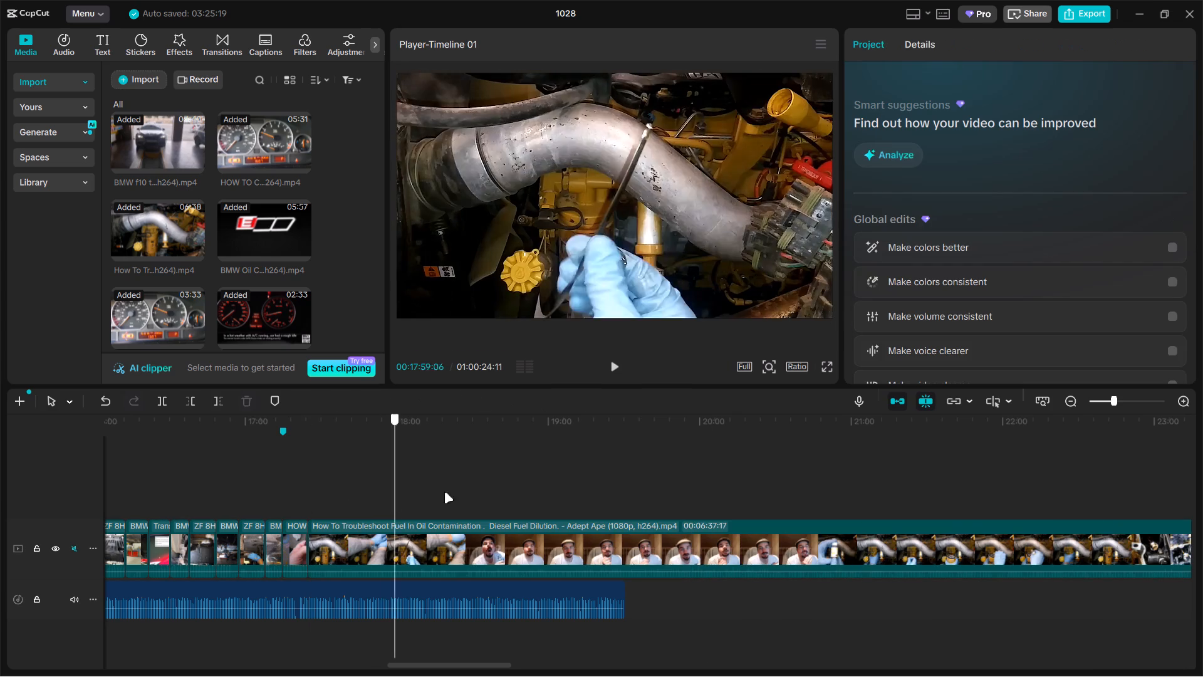
{"action": "left_click_drag", "start_coordinate": [444, 492], "coordinate": [899, 496]}
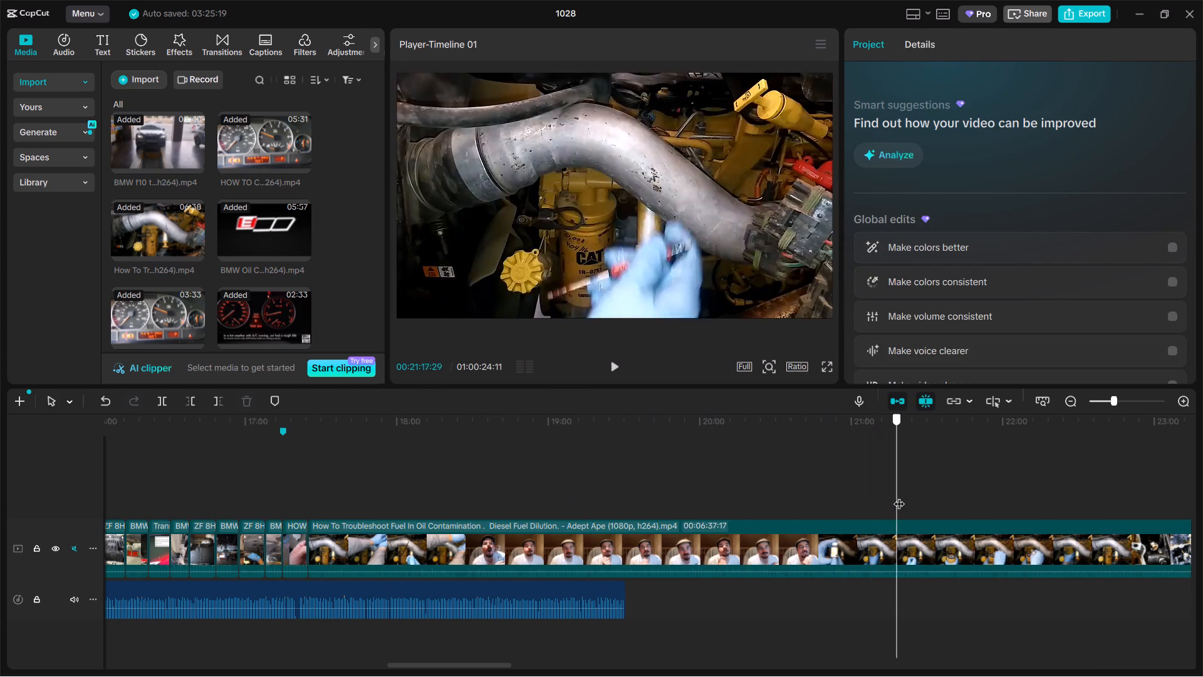
{"action": "left_click_drag", "start_coordinate": [899, 496], "coordinate": [906, 496]}
{"action": "left_click", "coordinate": [920, 550]}
{"action": "key", "text": "ctrl+b"}
{"action": "left_click", "coordinate": [788, 560]}
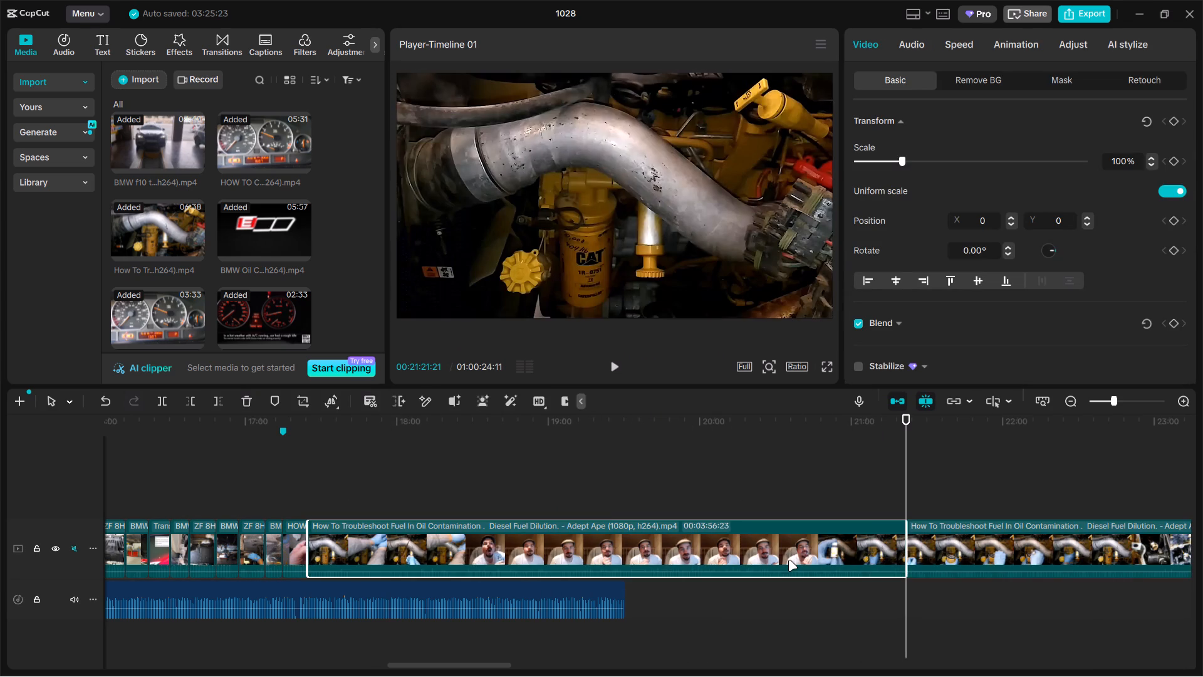
{"action": "key", "text": "BackSpace"}
Split the fuel-in-oil contamination clip at 00:17:33:04 and delete the part after it.
{"action": "left_click", "coordinate": [342, 500]}
{"action": "left_click_drag", "start_coordinate": [341, 500], "coordinate": [330, 500]}
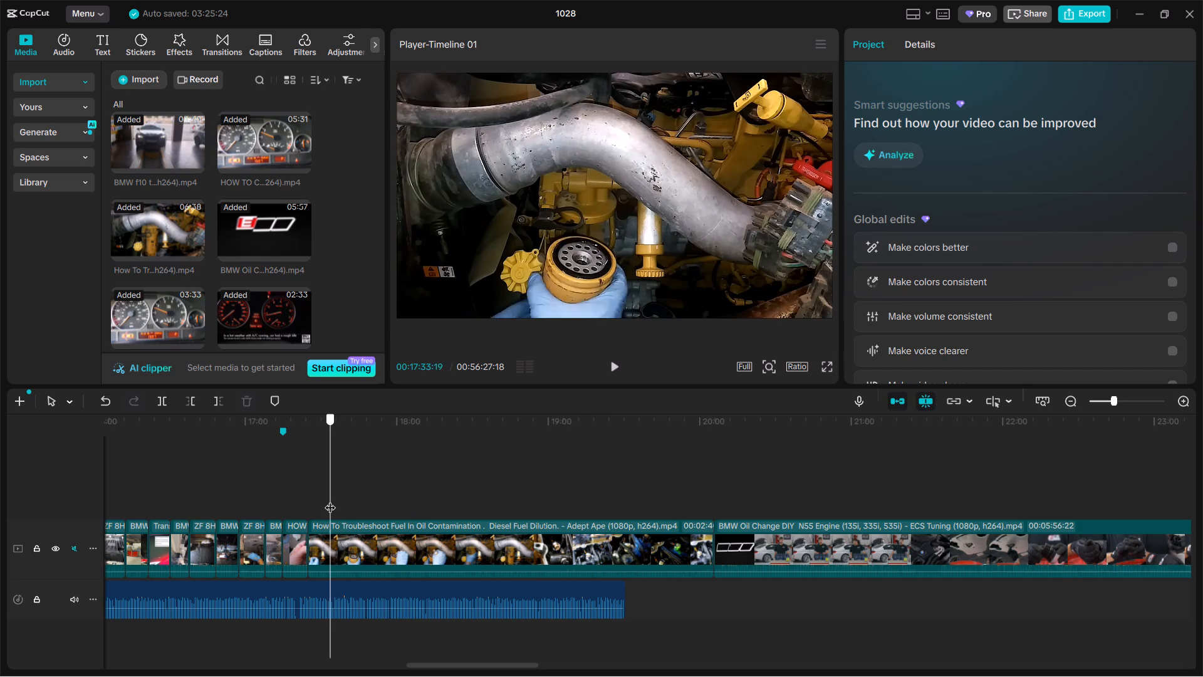
{"action": "left_click_drag", "start_coordinate": [330, 500], "coordinate": [329, 500]}
{"action": "left_click", "coordinate": [373, 548]}
{"action": "key", "text": "ctrl+b"}
{"action": "key", "text": "BackSpace"}
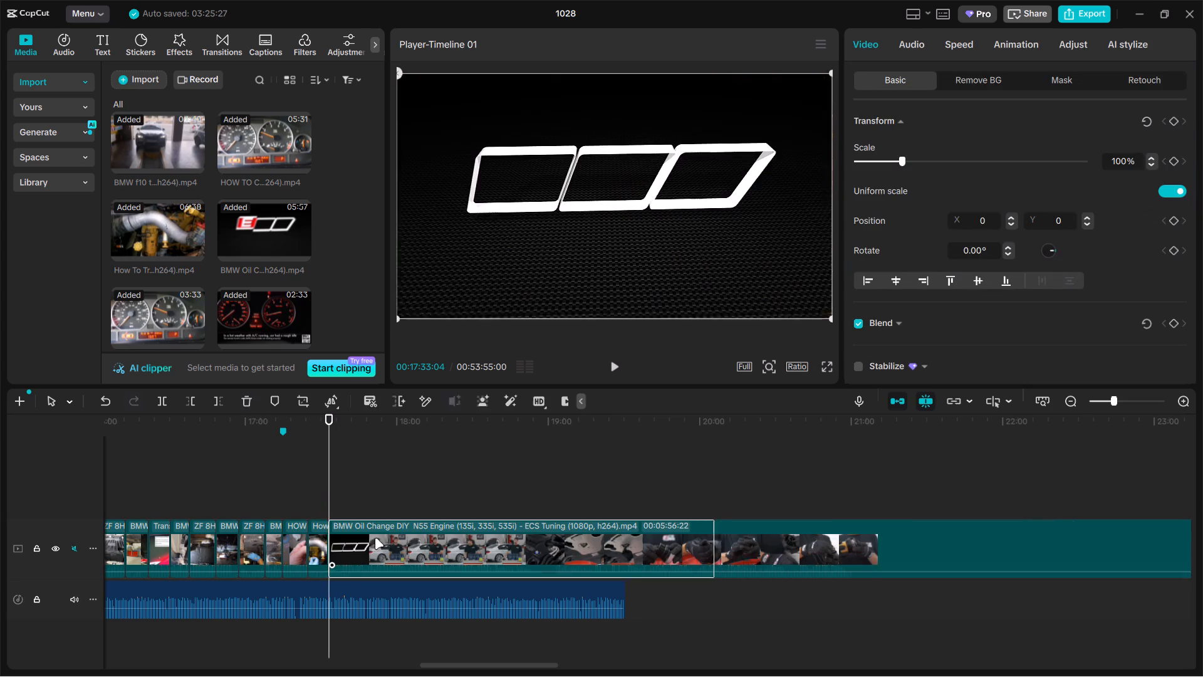
Find the drain plug footage in the BMW Oil Change DIY N55 clip, split it at 00:19:14:04 and delete the part before it.
{"action": "left_click", "coordinate": [392, 504]}
{"action": "left_click_drag", "start_coordinate": [392, 504], "coordinate": [578, 496]}
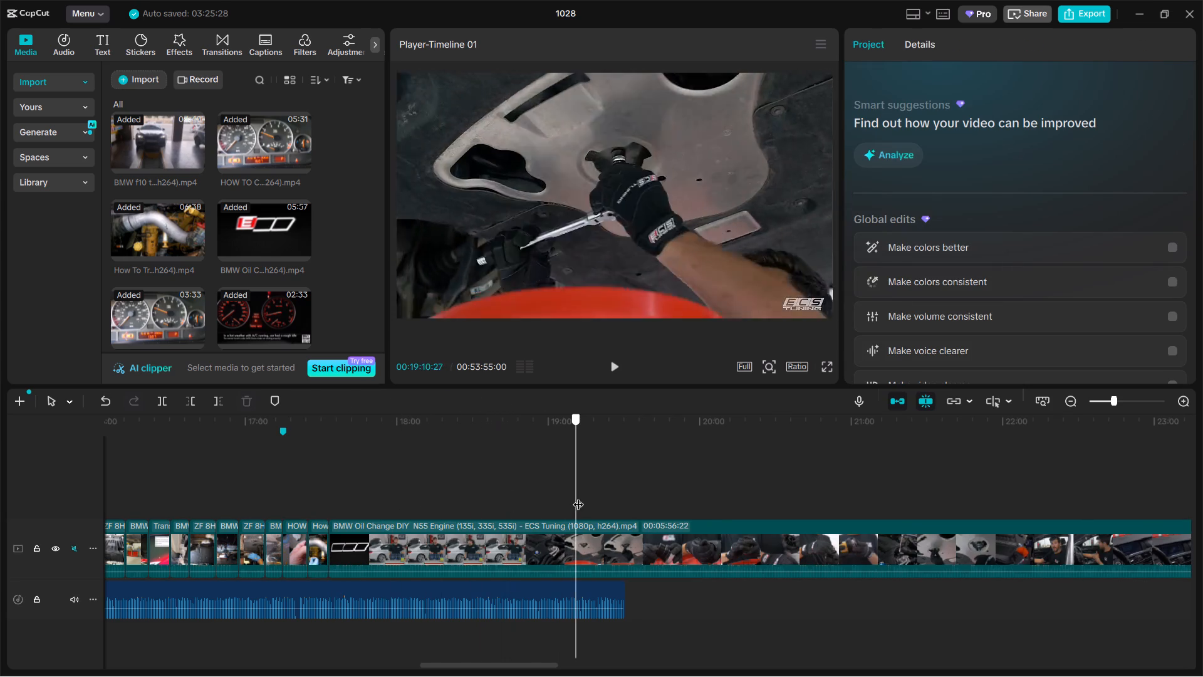
{"action": "left_click_drag", "start_coordinate": [578, 496], "coordinate": [598, 498]}
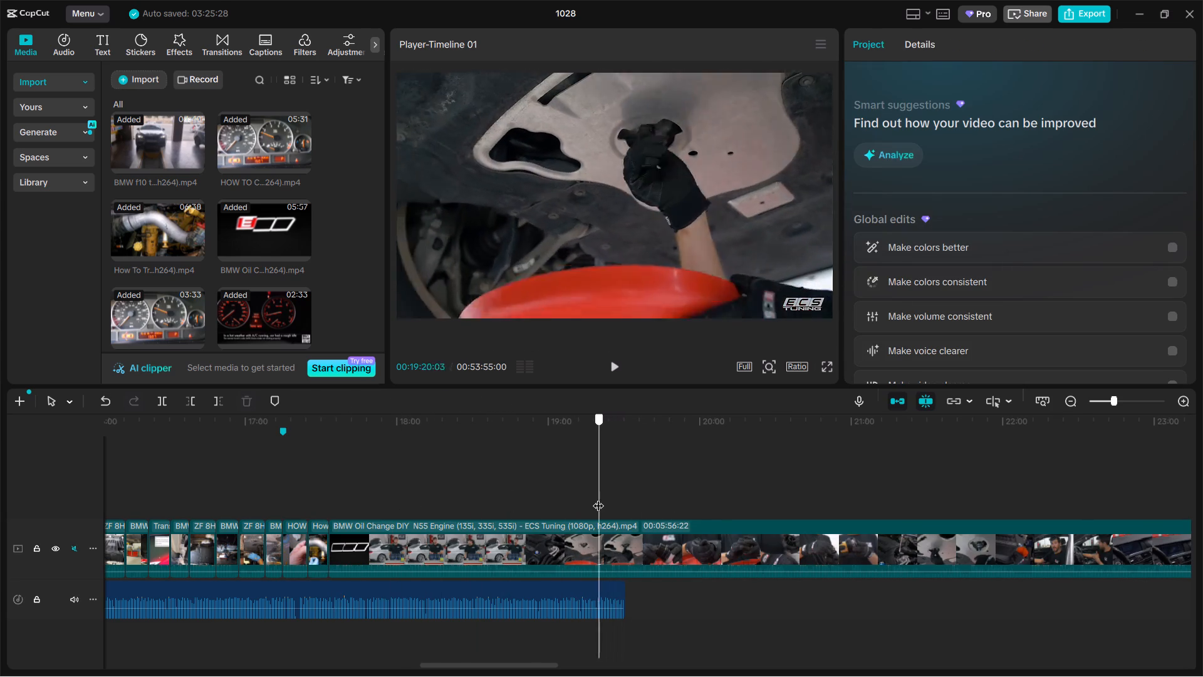
{"action": "left_click_drag", "start_coordinate": [598, 498], "coordinate": [584, 501]}
{"action": "left_click", "coordinate": [605, 548]}
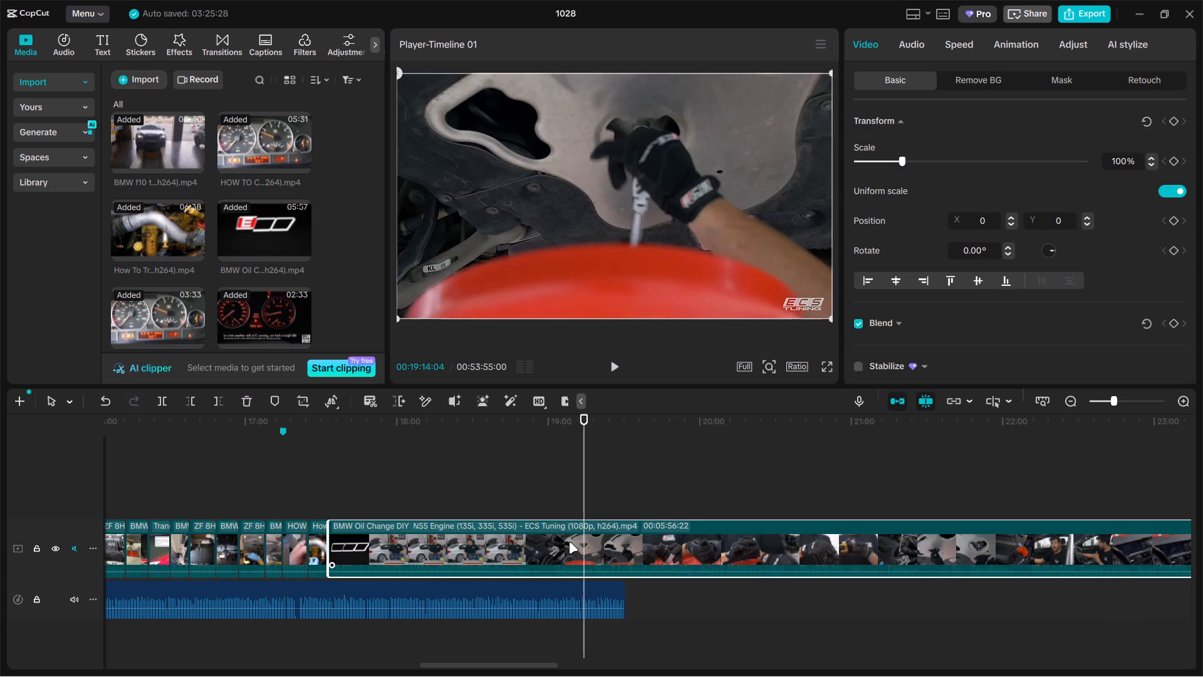
{"action": "key", "text": "ctrl+b"}
{"action": "left_click", "coordinate": [537, 538]}
{"action": "key", "text": "BackSpace"}
Trim about 6 seconds from the start of the BMW Oil Change DIY N55 clip, up to the hand under the drain opening.
{"action": "double_click", "coordinate": [357, 500]}
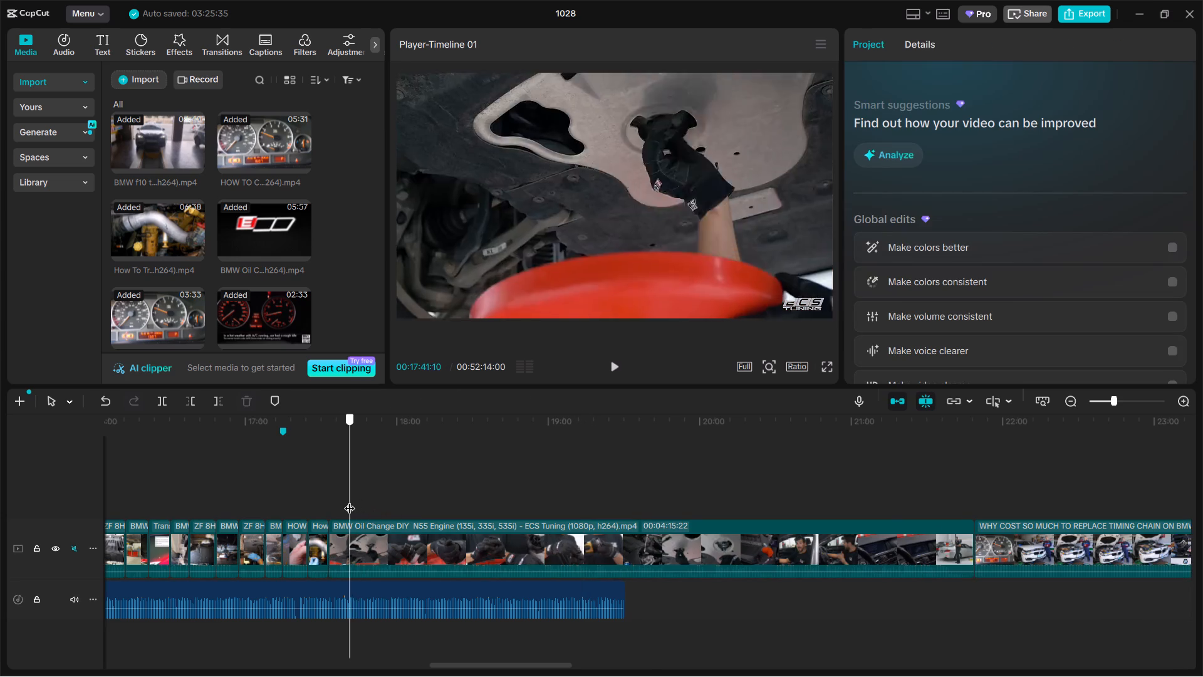
{"action": "left_click", "coordinate": [400, 543]}
{"action": "left_click", "coordinate": [352, 498]}
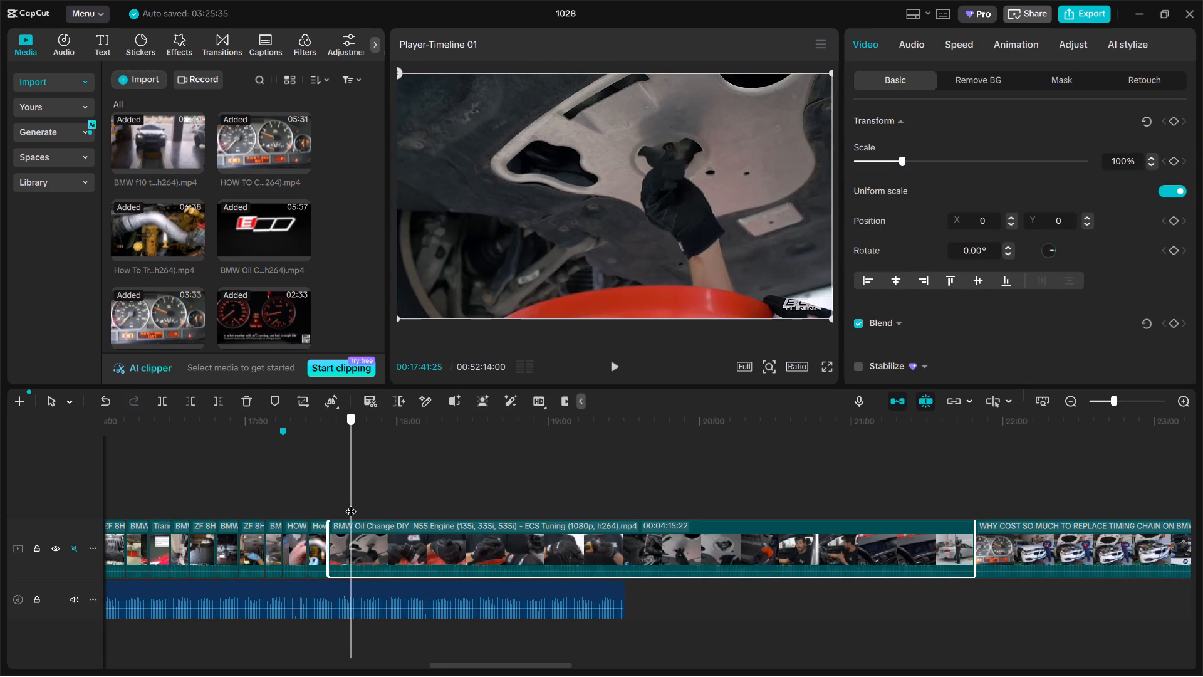
{"action": "left_click_drag", "start_coordinate": [325, 535], "coordinate": [341, 535]}
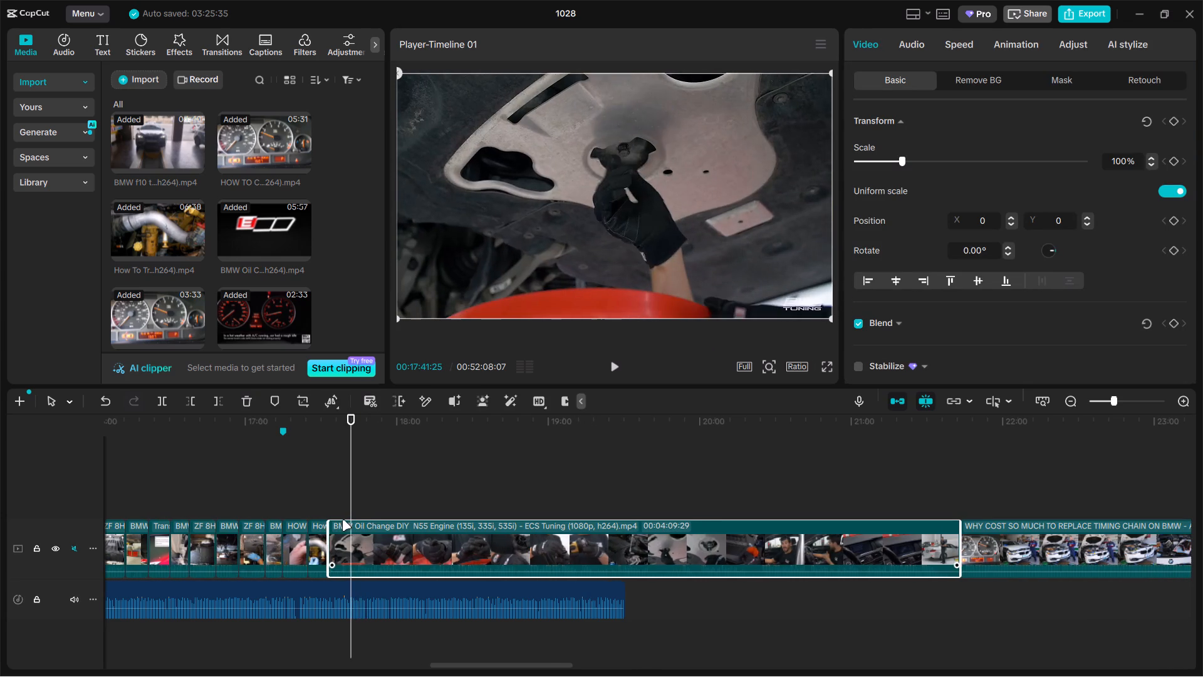
Review the oil-draining footage, split the BMW Oil Change DIY N55 clip at 00:17:41:02 and delete the part after it.
{"action": "double_click", "coordinate": [333, 506]}
{"action": "left_click_drag", "start_coordinate": [330, 504], "coordinate": [335, 504]}
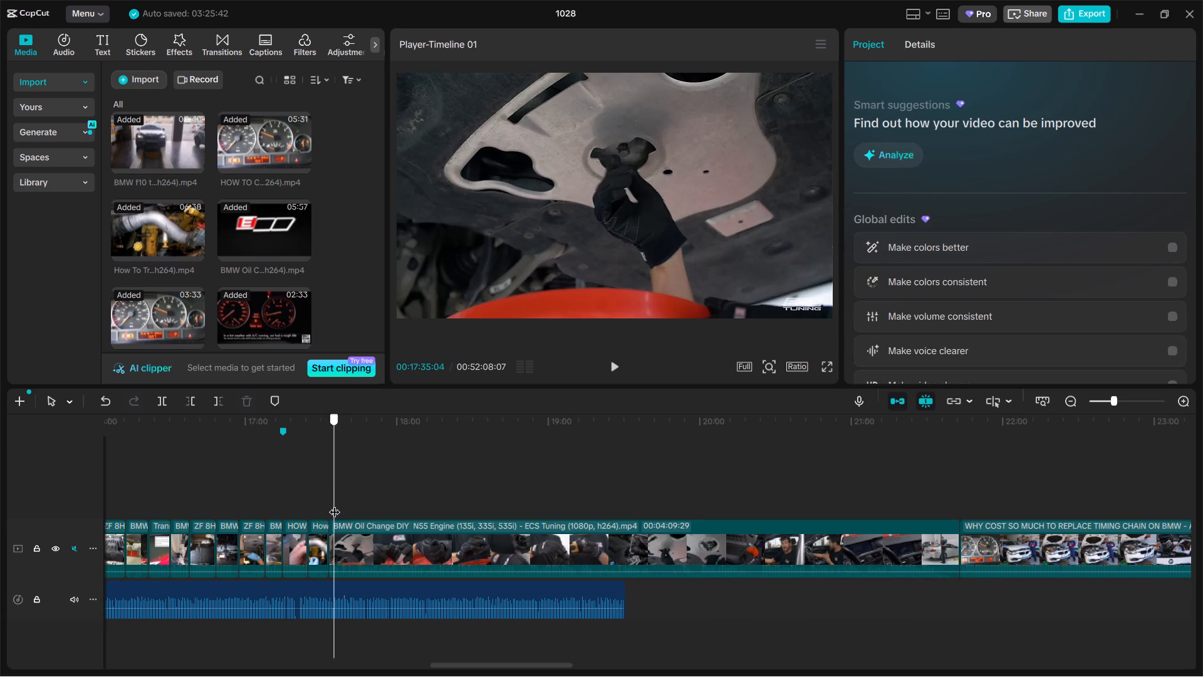
{"action": "left_click_drag", "start_coordinate": [335, 504], "coordinate": [352, 504]}
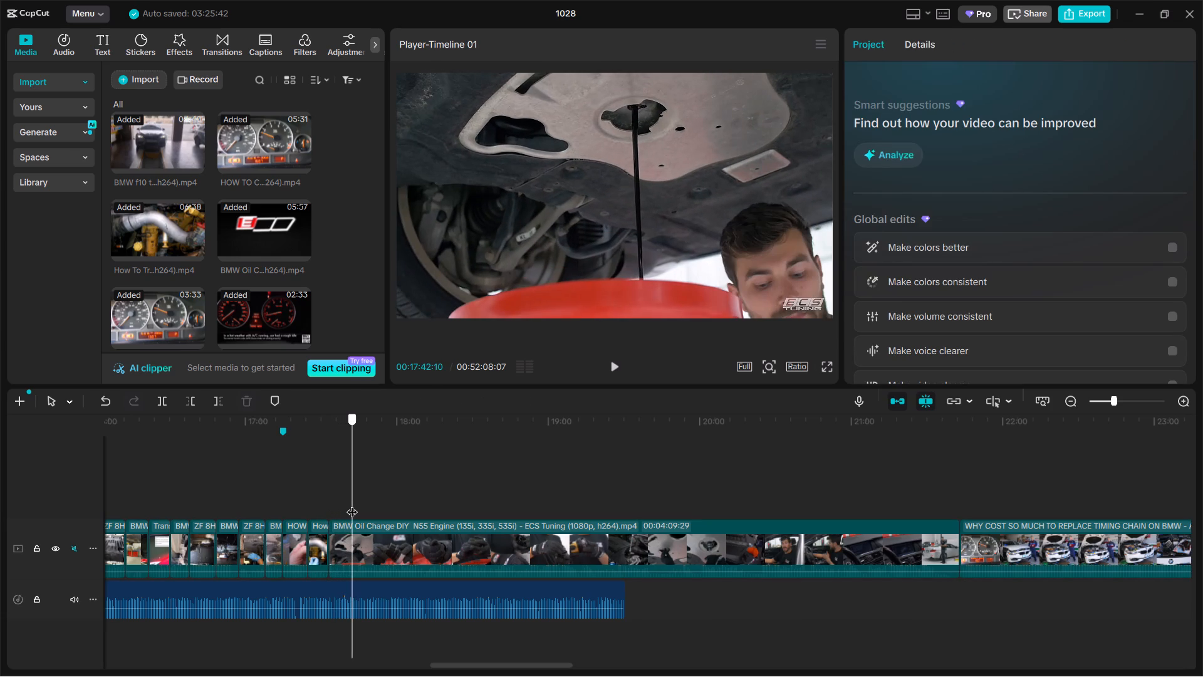
{"action": "left_click_drag", "start_coordinate": [352, 504], "coordinate": [349, 504]}
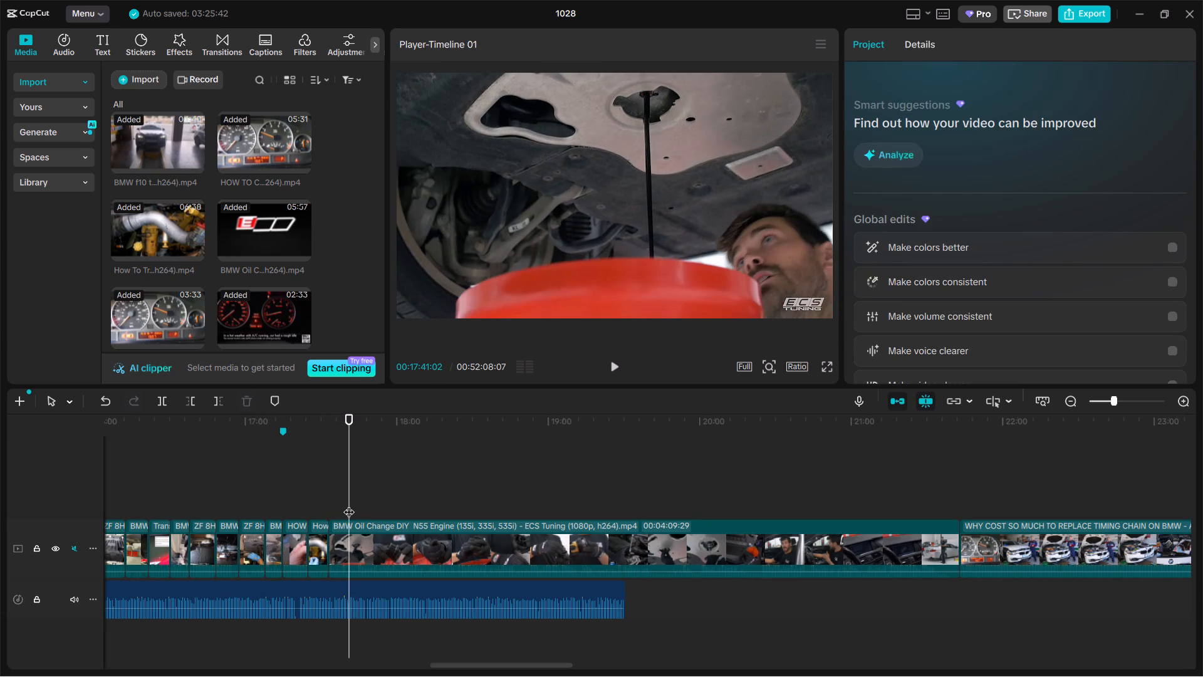
{"action": "key", "text": "ctrl+b"}
{"action": "key", "text": "BackSpace"}
{"action": "left_click", "coordinate": [397, 535]}
{"action": "key", "text": "BackSpace"}
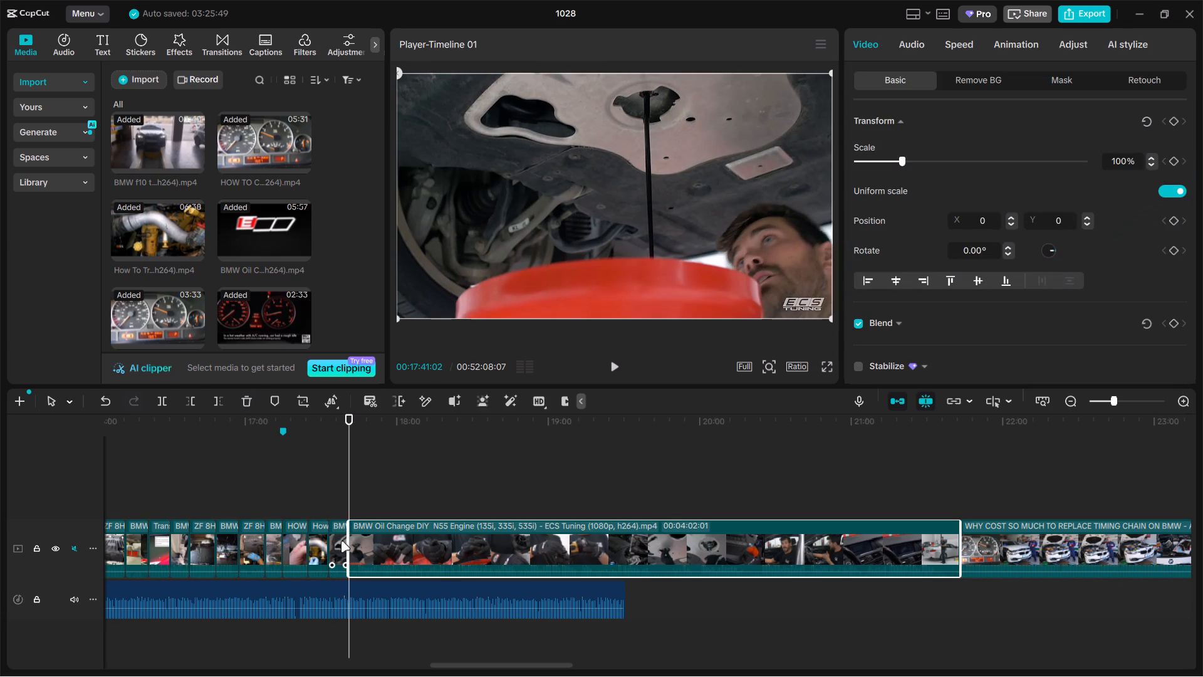
{"action": "key", "text": "BackSpace"}
Move the BMW Oil Change excerpt ahead of the VANOS solenoid and fuel contamination excerpts, and play it from its start.
{"action": "left_click_drag", "start_coordinate": [340, 540], "coordinate": [322, 540]}
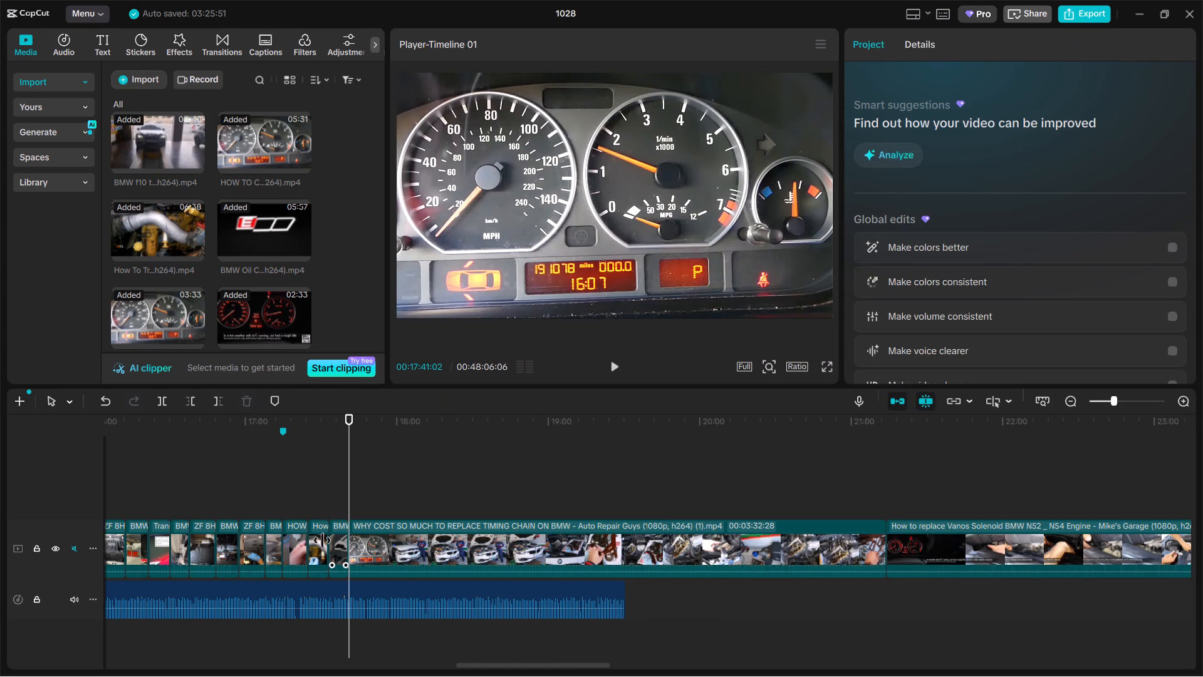
{"action": "left_click_drag", "start_coordinate": [322, 540], "coordinate": [291, 542]}
{"action": "left_click", "coordinate": [287, 500]}
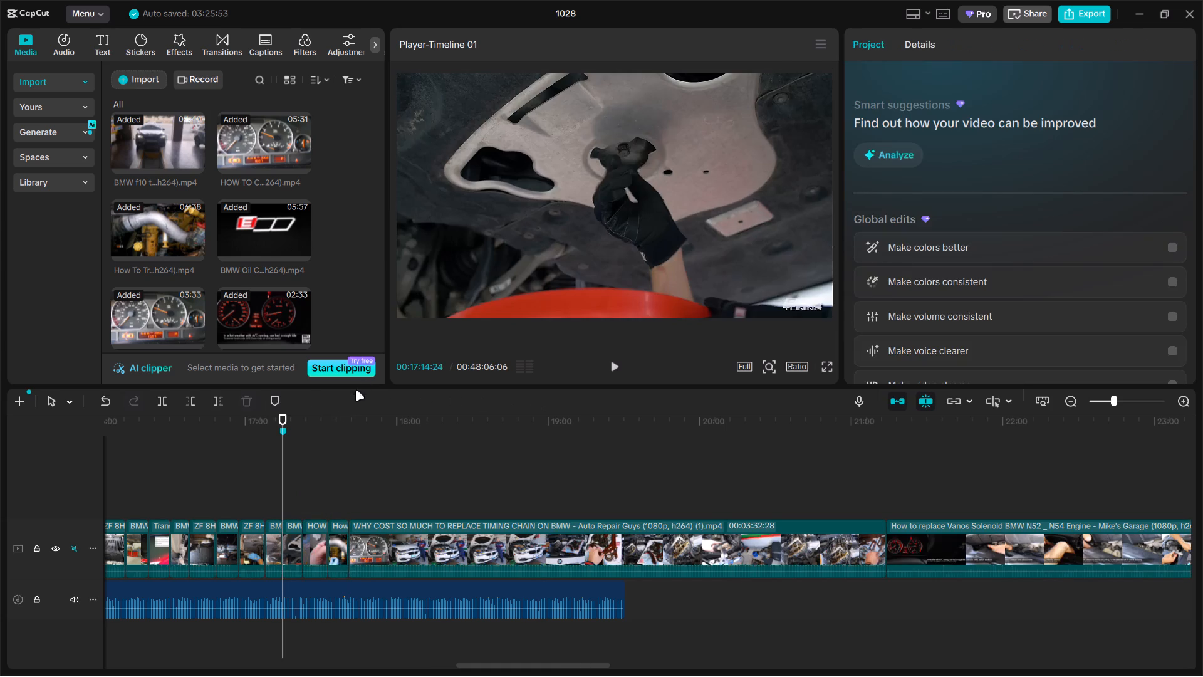
{"action": "key", "text": "space"}
{"action": "left_click", "coordinate": [728, 61]}
{"action": "left_click", "coordinate": [638, 148]}
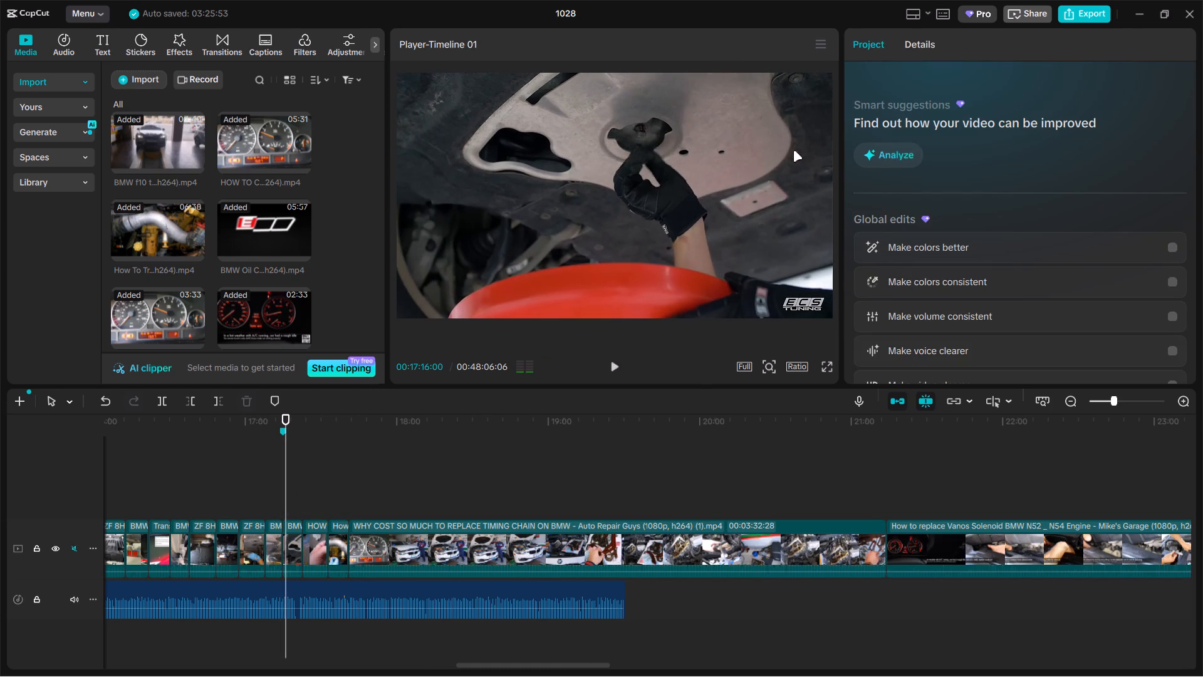
{"action": "key", "text": "space"}
{"action": "left_click", "coordinate": [603, 198]}
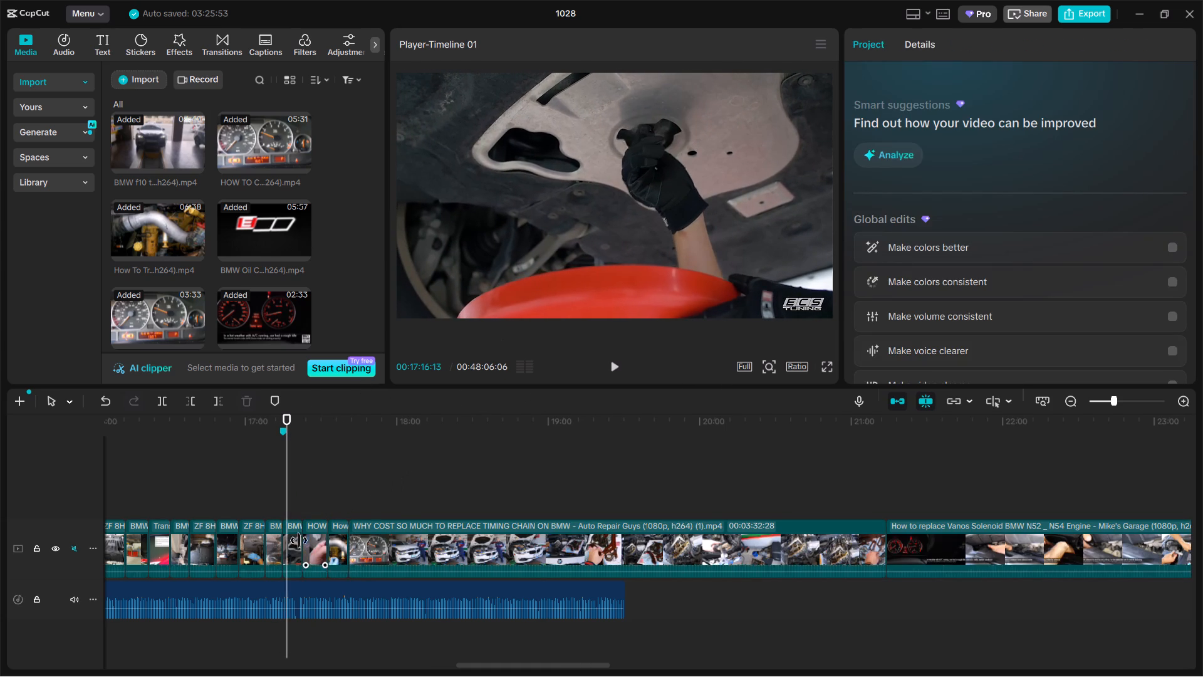
Enlarge the BMW Oil Change excerpt at 00:17:16:13 to crop out the ECS Tuning logo.
{"action": "left_click", "coordinate": [289, 542]}
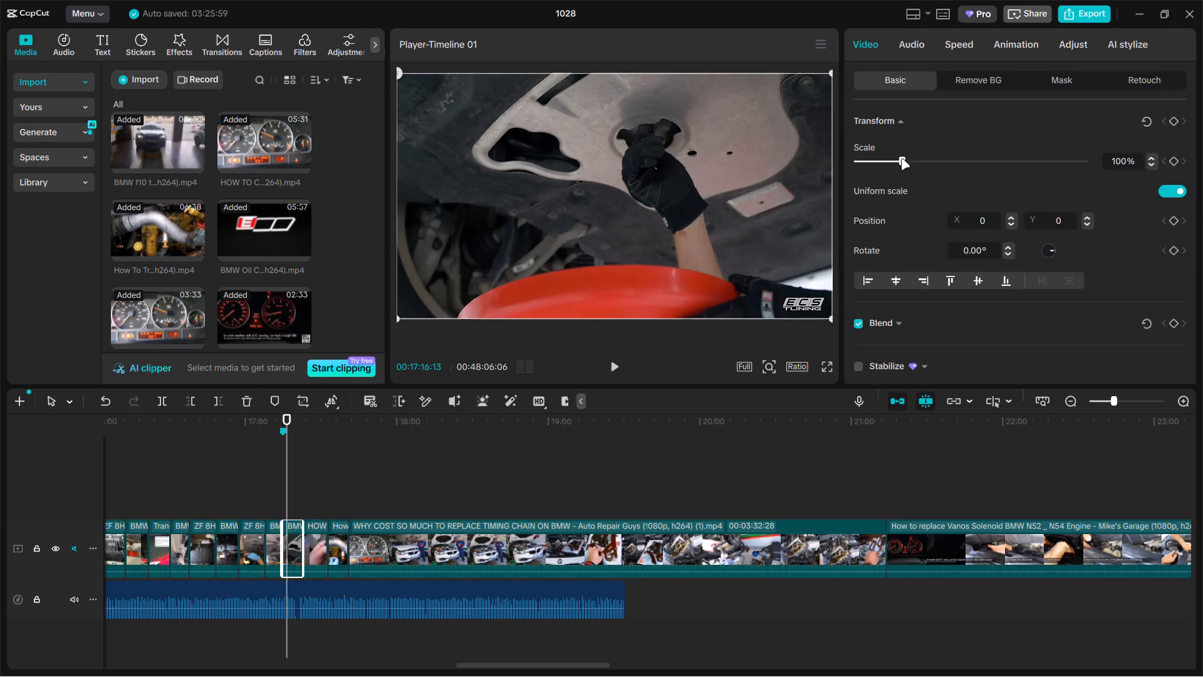
{"action": "left_click_drag", "start_coordinate": [904, 153], "coordinate": [915, 151]}
Find the open-engine footage in the timing chain replacement clip, split it at 00:19:30:23 and delete the part before it.
{"action": "left_click", "coordinate": [274, 501]}
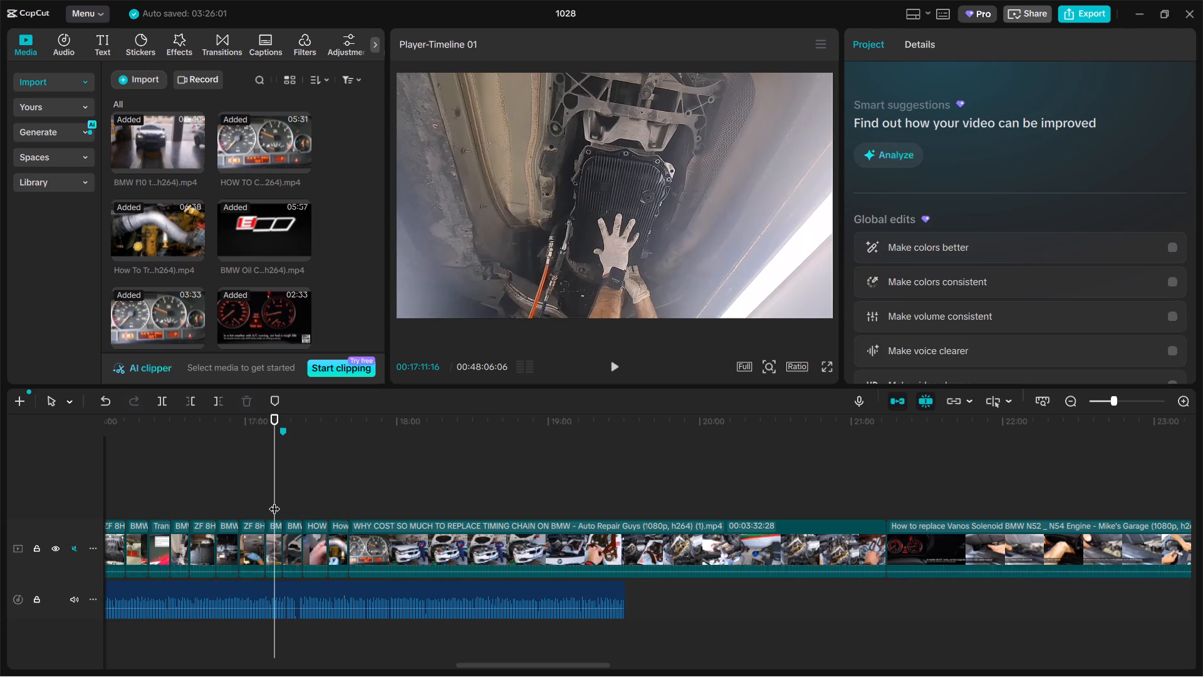
{"action": "left_click_drag", "start_coordinate": [274, 501], "coordinate": [471, 478]}
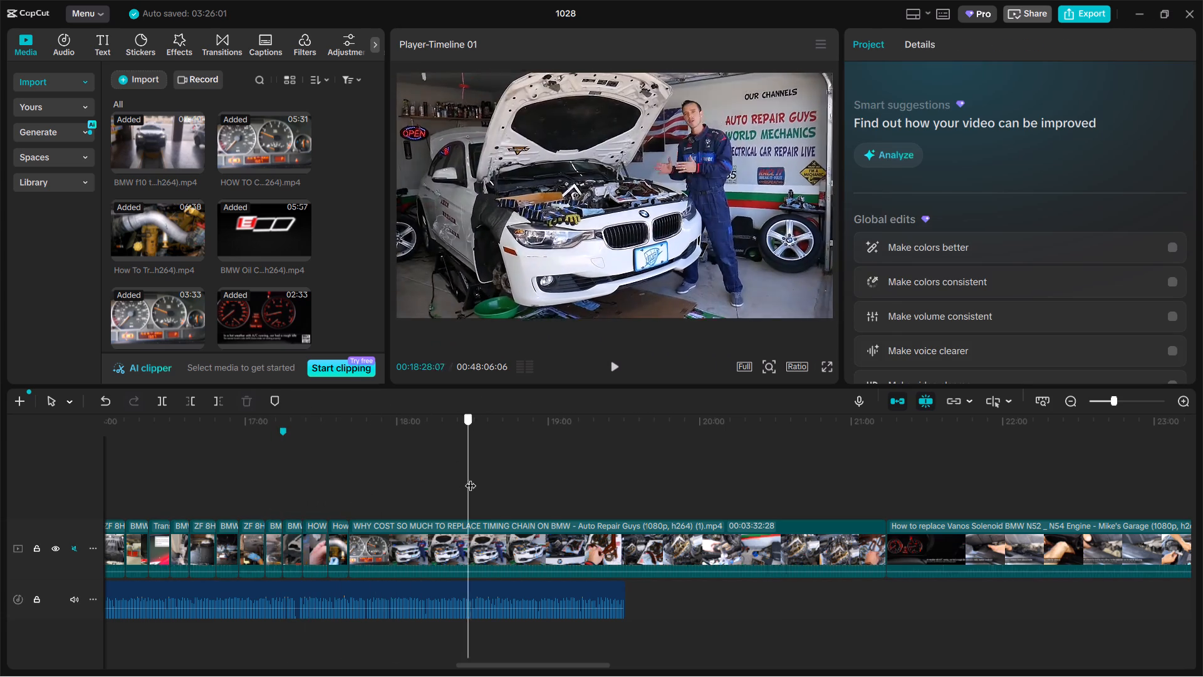
{"action": "left_click_drag", "start_coordinate": [471, 478], "coordinate": [627, 473]}
{"action": "left_click", "coordinate": [658, 554]}
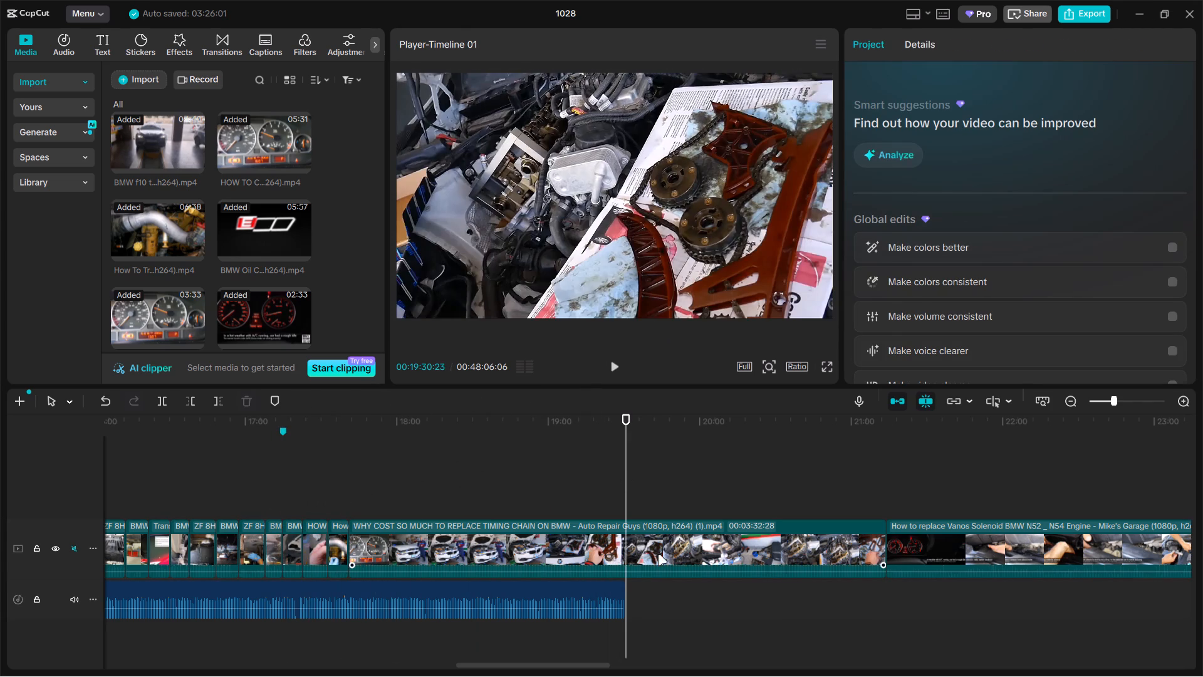
{"action": "key", "text": "ctrl+b"}
{"action": "left_click", "coordinate": [566, 539]}
{"action": "key", "text": "BackSpace"}
Split the timing chain replacement clip at 00:17:49:08 and delete the part after it.
{"action": "double_click", "coordinate": [370, 497]}
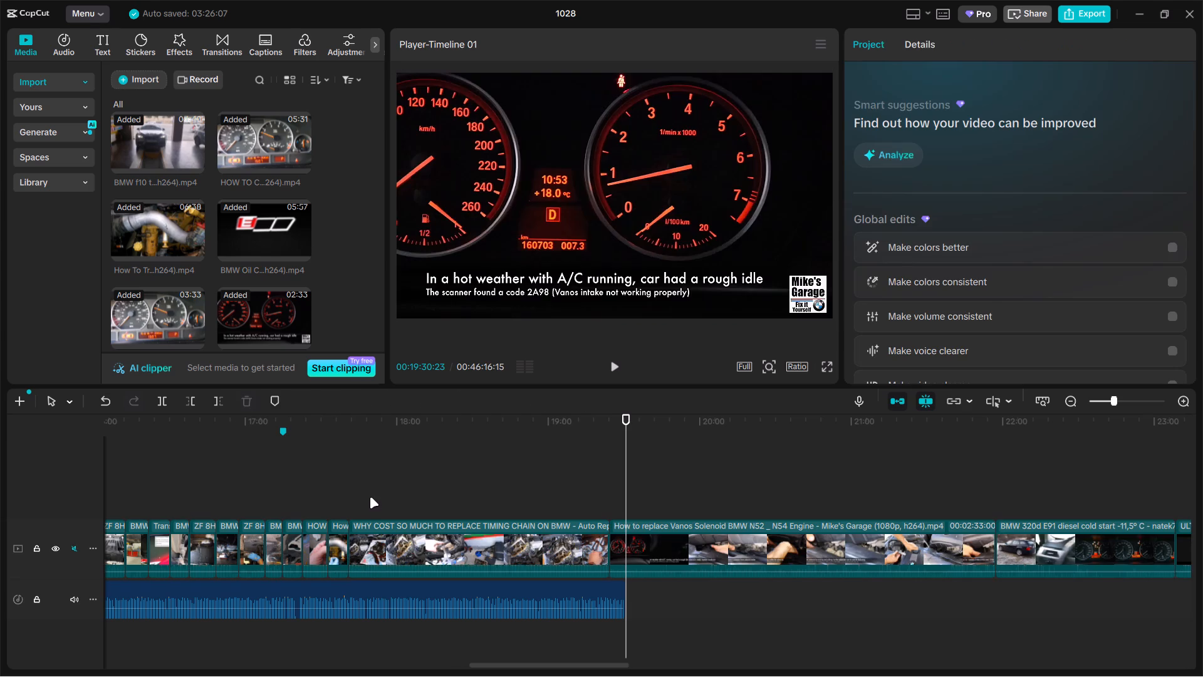
{"action": "left_click", "coordinate": [402, 539]}
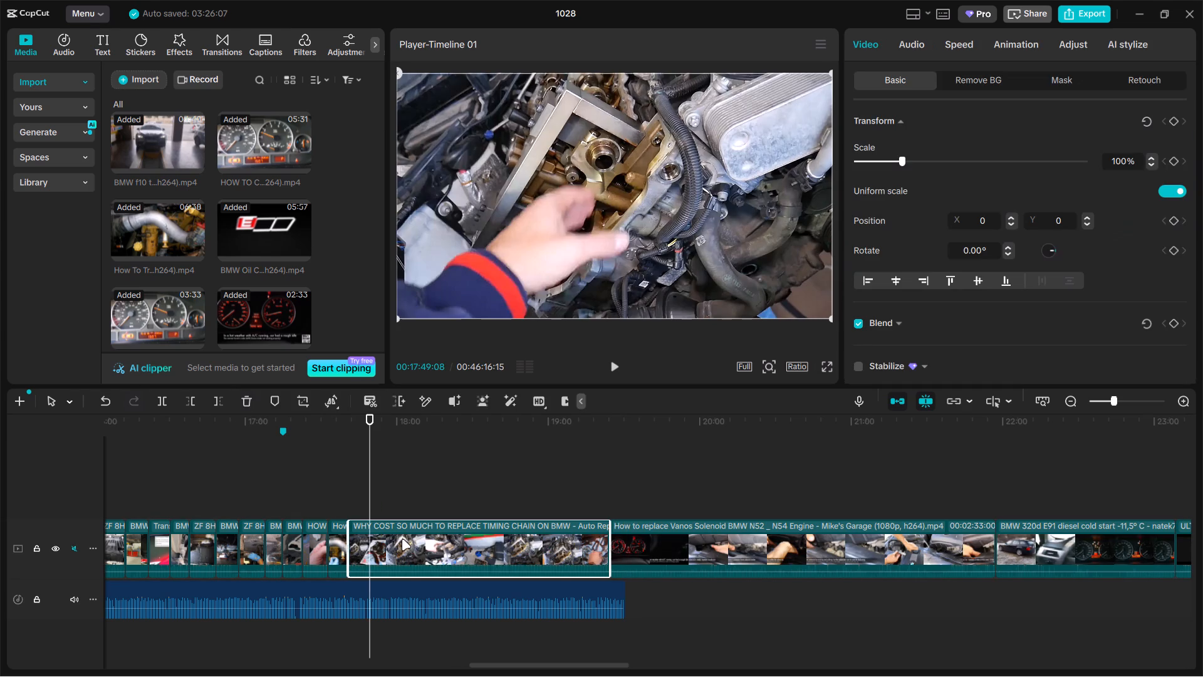
{"action": "key", "text": "ctrl+b"}
{"action": "key", "text": "BackSpace"}
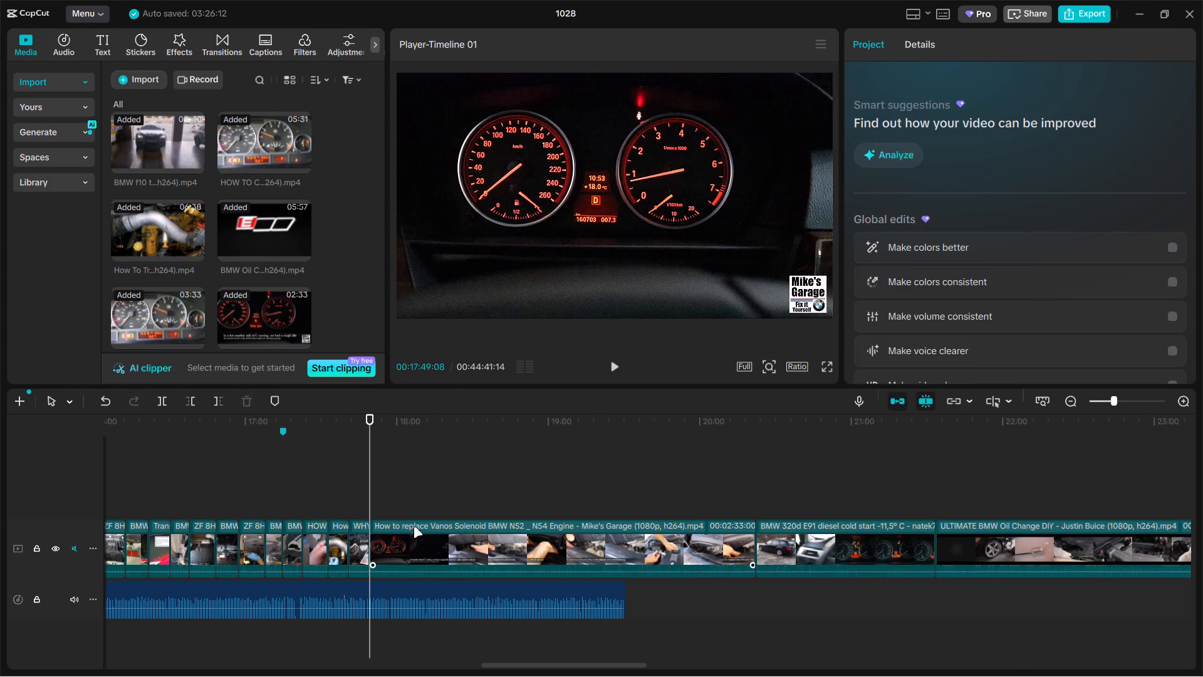
Find the new solenoid footage in the Vanos Solenoid BMW N52 _ N54 clip, split it at 00:19:35:14 and delete the part before it.
{"action": "left_click", "coordinate": [405, 500]}
{"action": "left_click_drag", "start_coordinate": [405, 500], "coordinate": [622, 483]}
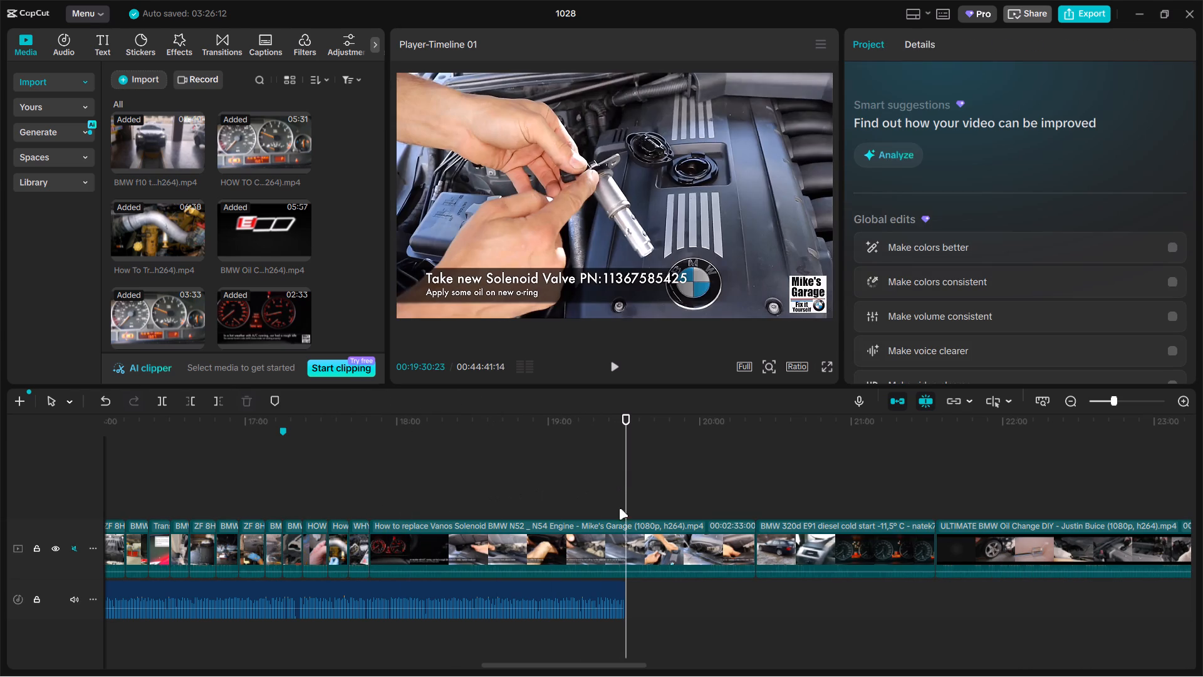
{"action": "left_click", "coordinate": [620, 532]}
{"action": "left_click_drag", "start_coordinate": [625, 491], "coordinate": [652, 489]}
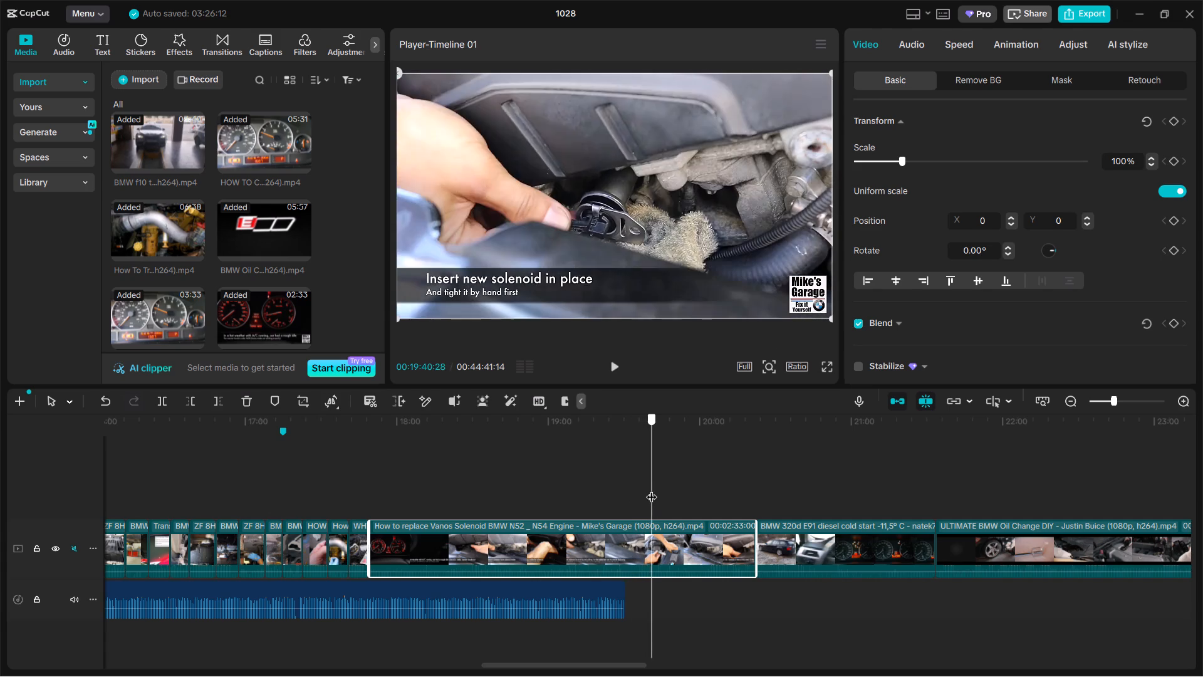
{"action": "left_click_drag", "start_coordinate": [652, 489], "coordinate": [638, 495]}
{"action": "key", "text": "ctrl+b"}
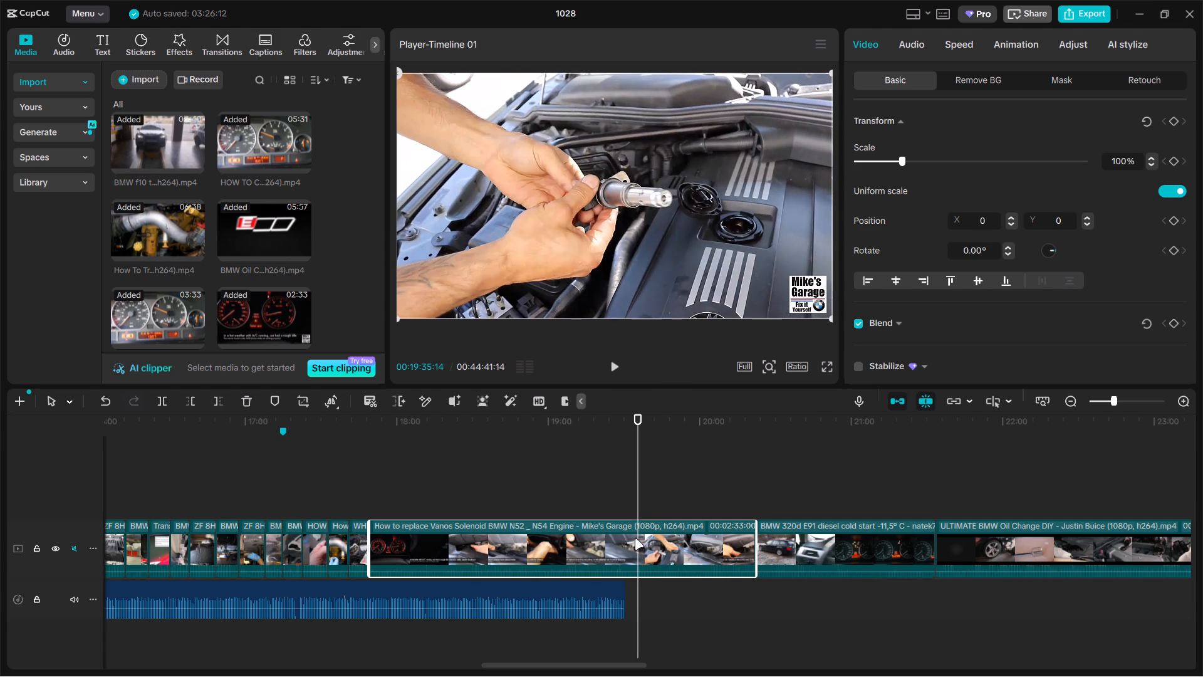
{"action": "left_click", "coordinate": [595, 548]}
{"action": "key", "text": "BackSpace"}
Split the Vanos Solenoid clip at 00:17:57:14, after the solenoid is inserted, and delete the part after it.
{"action": "left_click", "coordinate": [368, 499]}
{"action": "left_click_drag", "start_coordinate": [368, 499], "coordinate": [384, 491]}
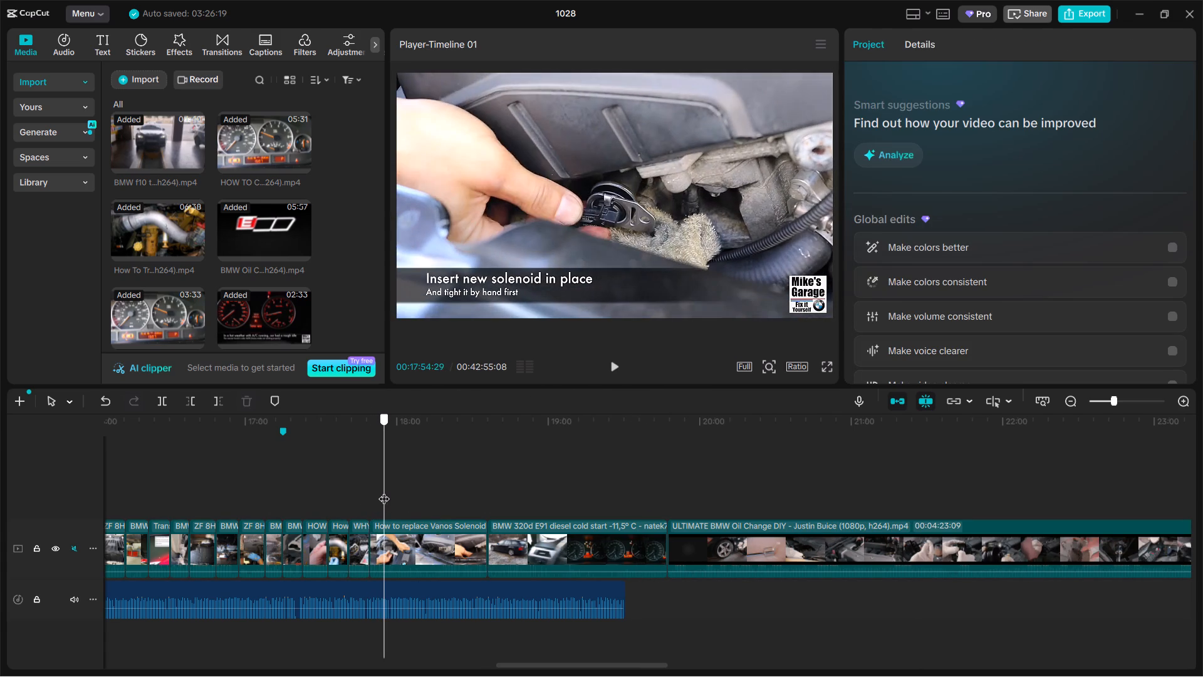
{"action": "left_click_drag", "start_coordinate": [384, 491], "coordinate": [390, 487]}
{"action": "key", "text": "ctrl+b"}
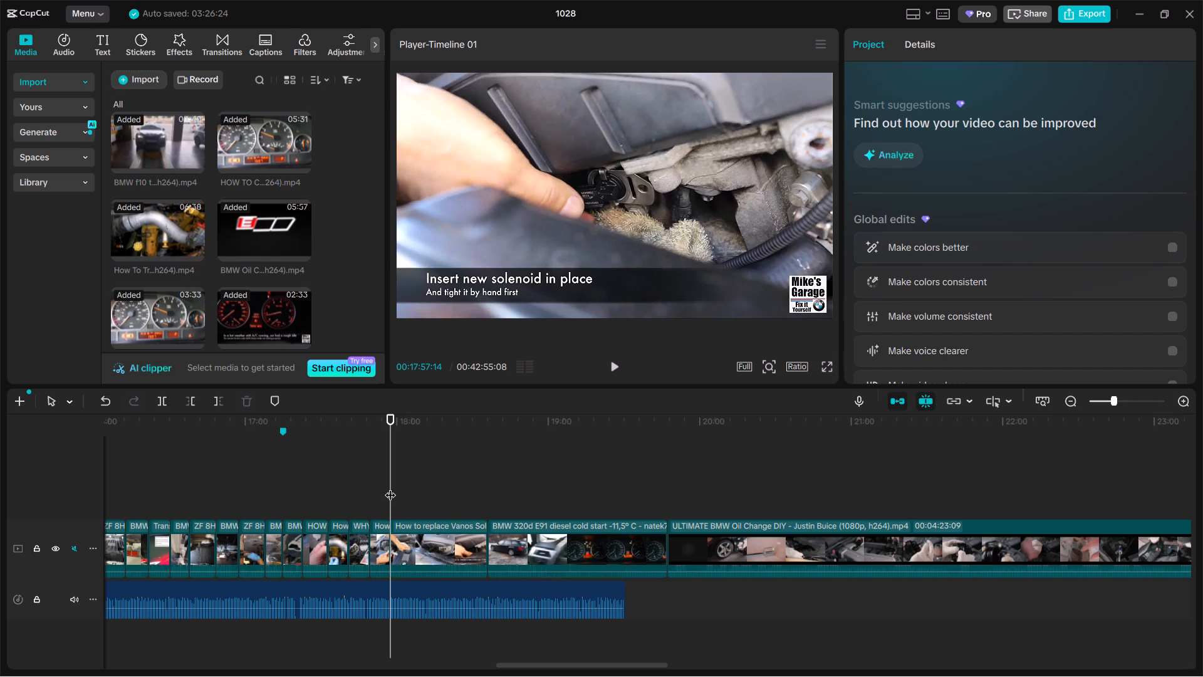
{"action": "key", "text": "BackSpace"}
{"action": "left_click", "coordinate": [432, 525]}
{"action": "key", "text": "BackSpace"}
Scale the Vanos Solenoid excerpt to 154% and shift its picture down to crop out the caption and Mike's Garage logo.
{"action": "left_click", "coordinate": [382, 500]}
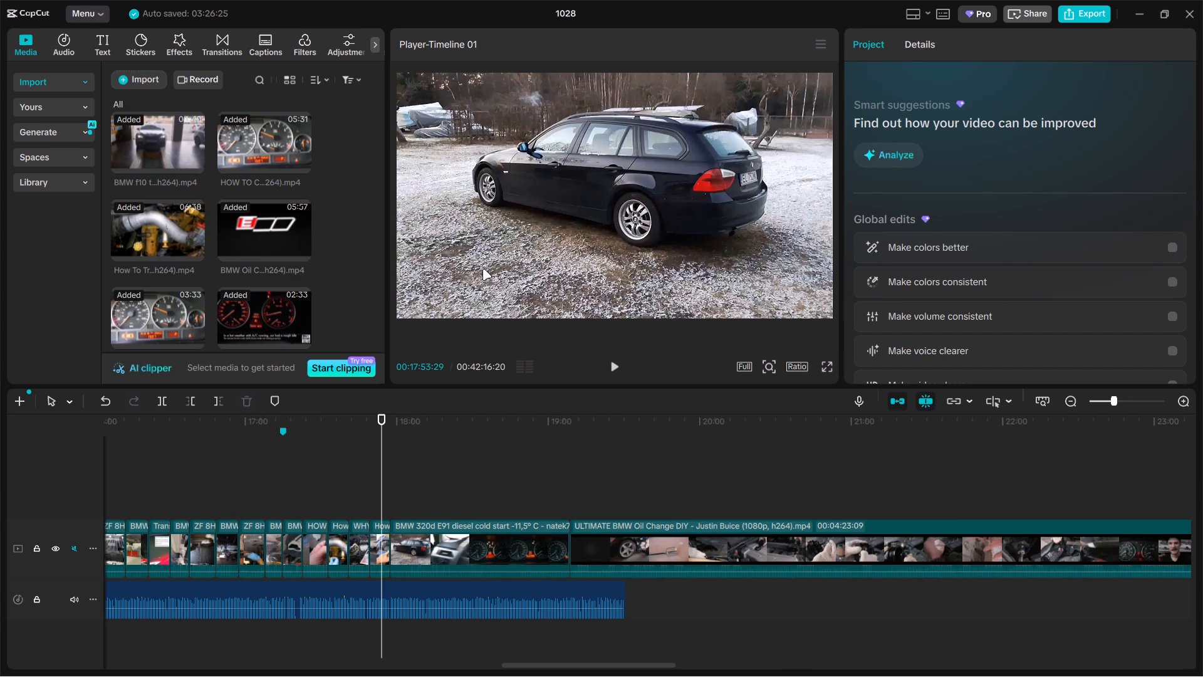
{"action": "left_click", "coordinate": [482, 269]}
{"action": "left_click_drag", "start_coordinate": [903, 159], "coordinate": [927, 155]}
{"action": "left_click_drag", "start_coordinate": [752, 179], "coordinate": [749, 202]}
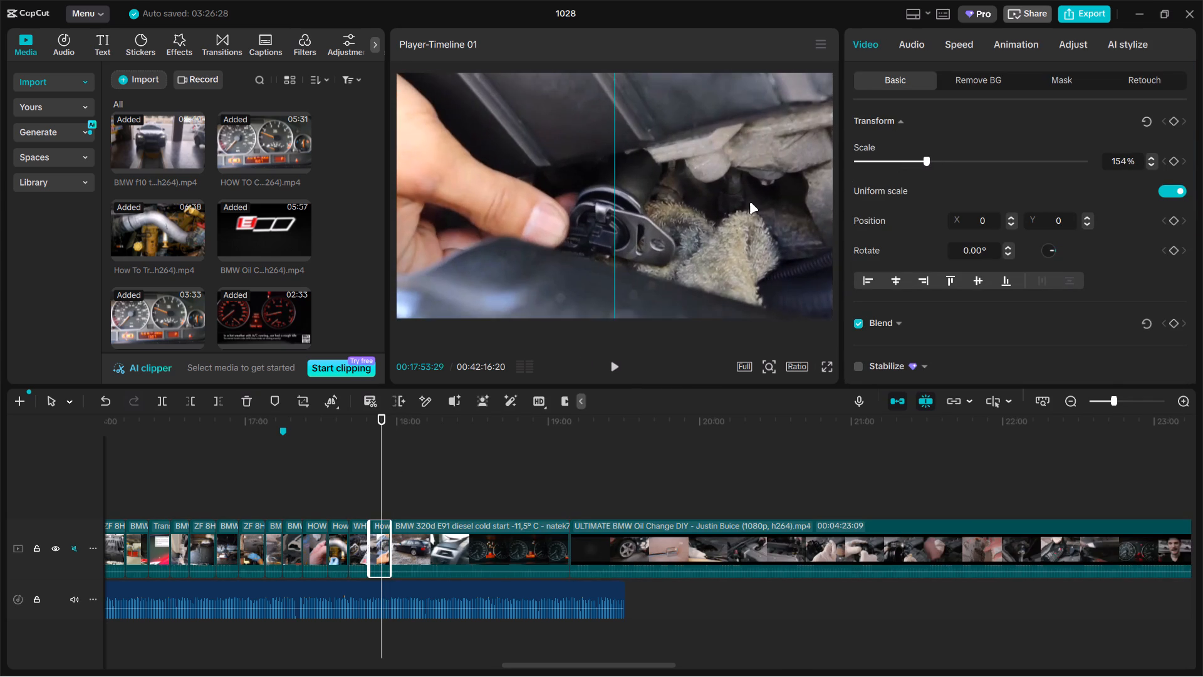
{"action": "left_click_drag", "start_coordinate": [749, 202], "coordinate": [749, 205]}
Review the BMW 320d E91 diesel cold start clip and trim its start up to the close-up along the car.
{"action": "left_click", "coordinate": [456, 492]}
{"action": "left_click_drag", "start_coordinate": [456, 492], "coordinate": [421, 493]}
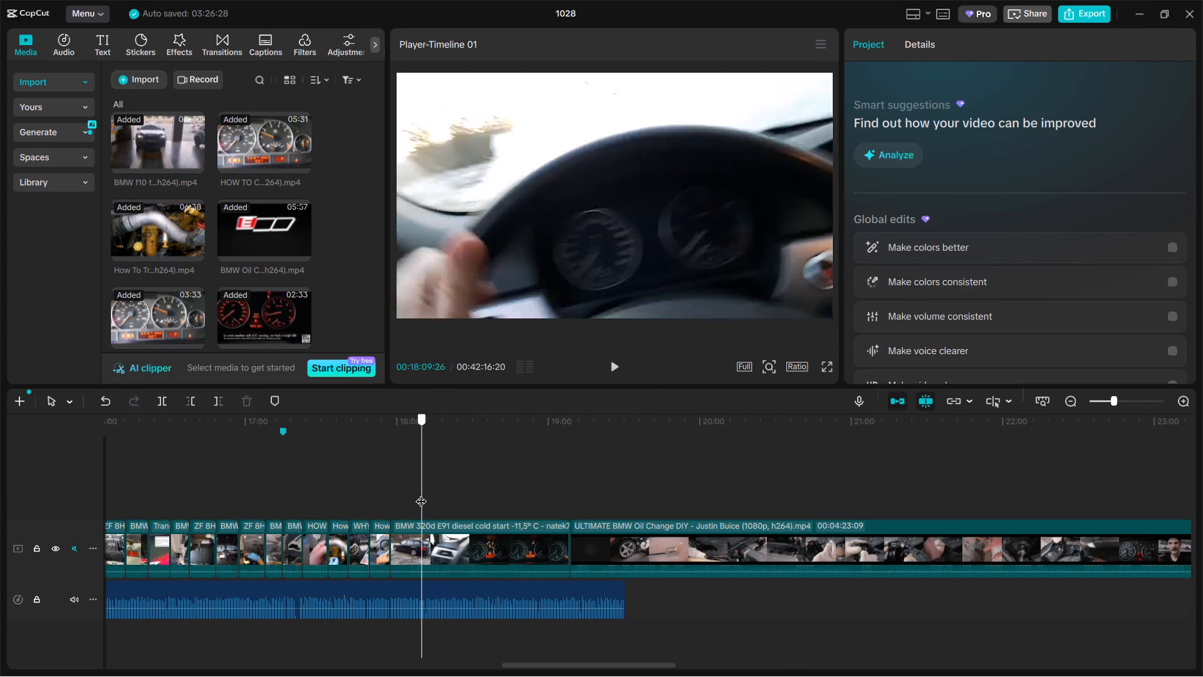
{"action": "left_click_drag", "start_coordinate": [421, 493], "coordinate": [467, 480]}
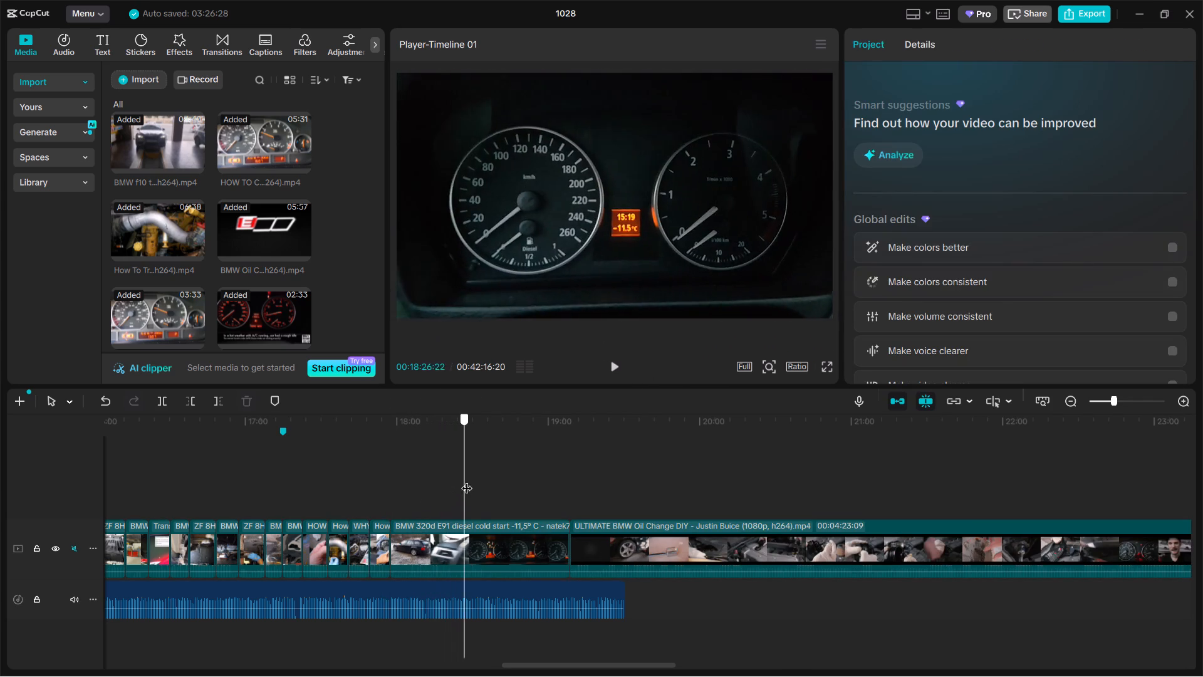
{"action": "left_click_drag", "start_coordinate": [467, 480], "coordinate": [611, 476]}
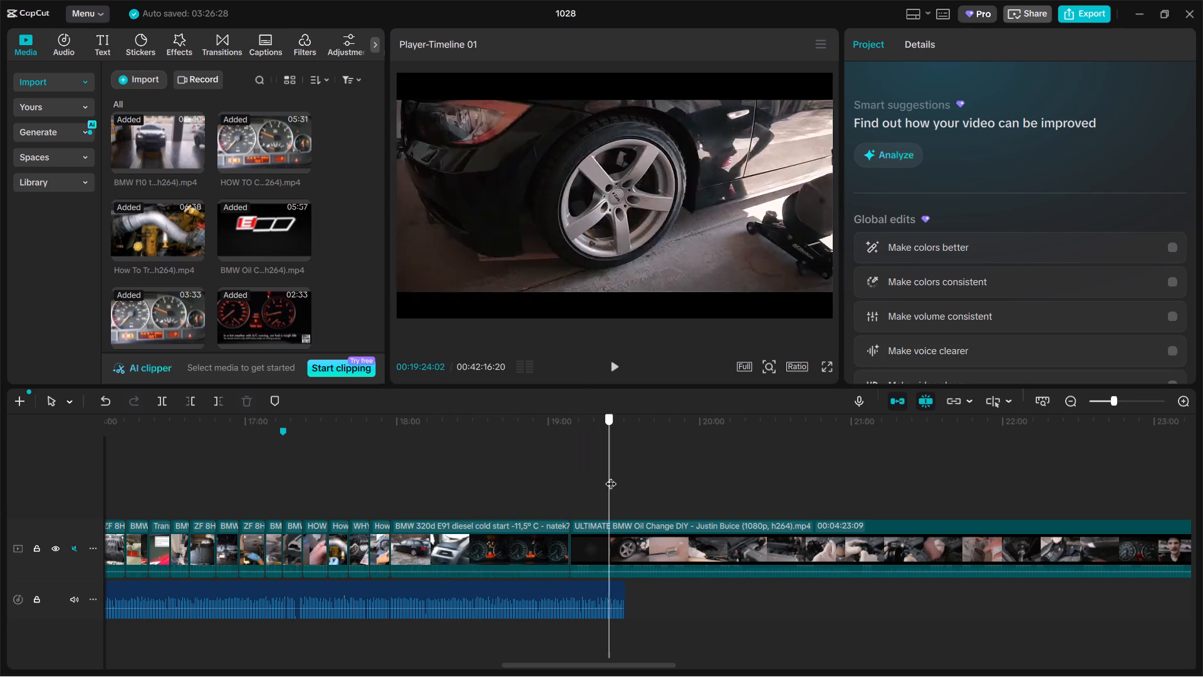
{"action": "left_click_drag", "start_coordinate": [611, 476], "coordinate": [419, 463]}
{"action": "left_click", "coordinate": [445, 531]}
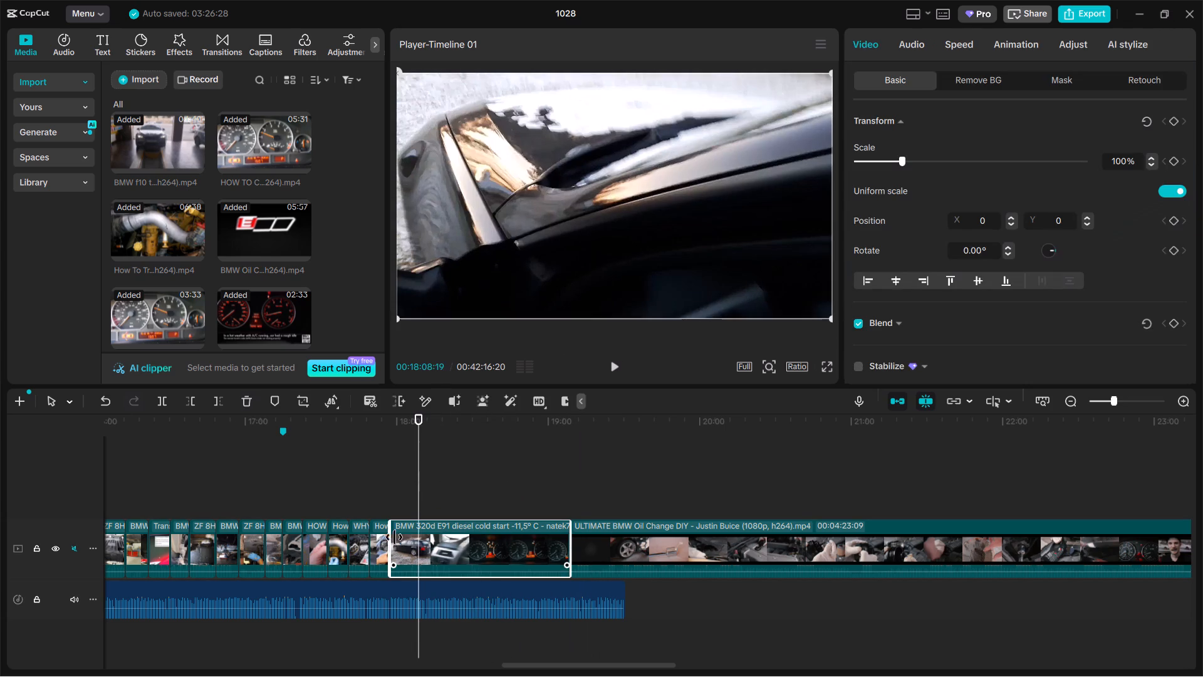
{"action": "left_click_drag", "start_coordinate": [393, 537], "coordinate": [424, 538]}
Split the BMW 320d E91 cold start clip at about 00:18:06 and delete the part after it.
{"action": "left_click_drag", "start_coordinate": [420, 501], "coordinate": [412, 501]}
{"action": "key", "text": "ctrl+b"}
{"action": "key", "text": "BackSpace"}
Find the drain plug footage in the ULTIMATE BMW Oil Change DIY clip, split it at 00:20:51:20 and delete the part before it.
{"action": "left_click", "coordinate": [442, 503]}
{"action": "left_click_drag", "start_coordinate": [450, 503], "coordinate": [476, 497]}
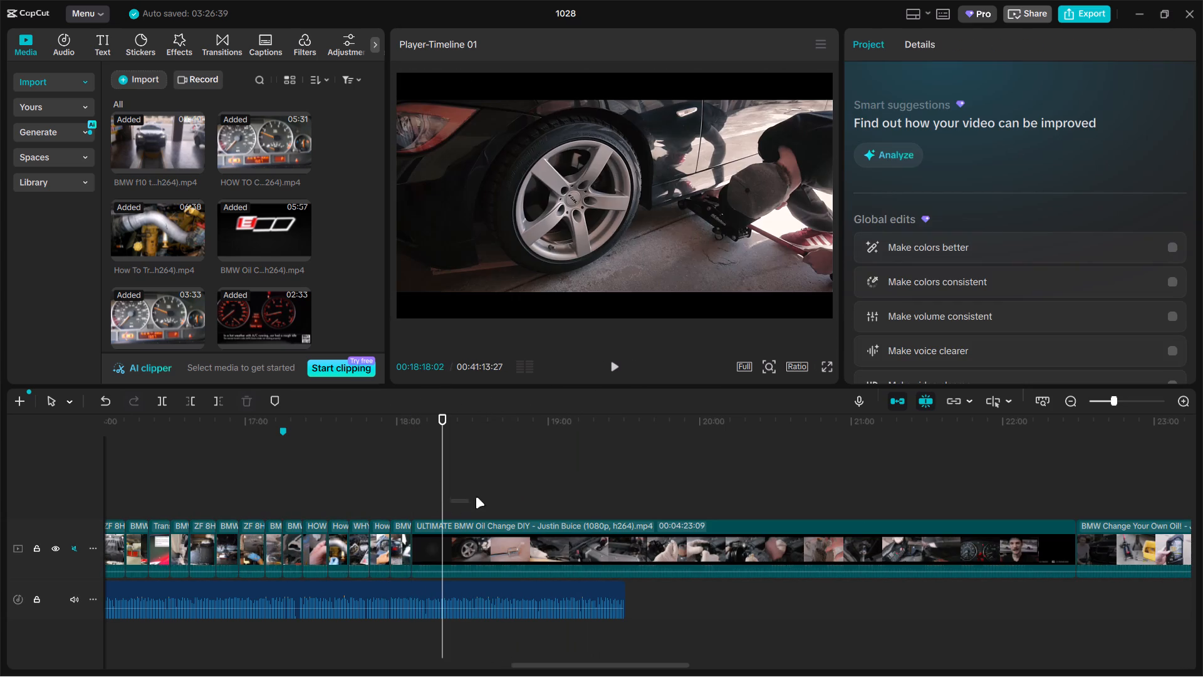
{"action": "left_click_drag", "start_coordinate": [476, 497], "coordinate": [589, 491]}
{"action": "left_click", "coordinate": [590, 491]}
{"action": "left_click_drag", "start_coordinate": [590, 491], "coordinate": [627, 491]}
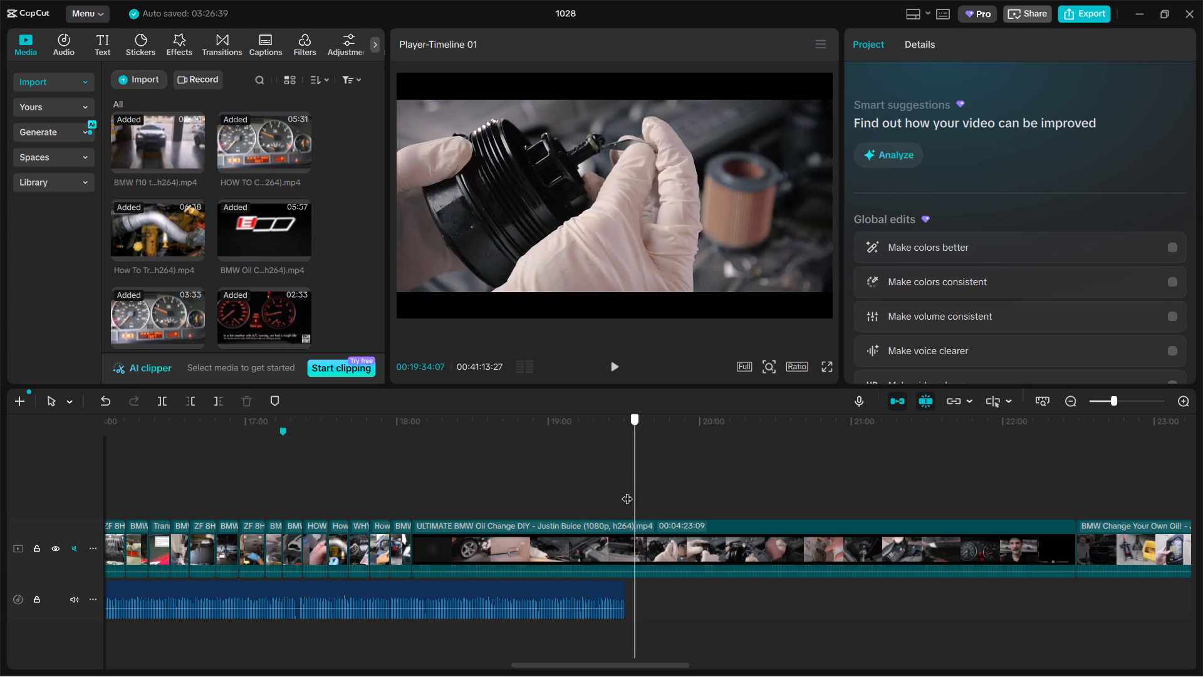
{"action": "left_click_drag", "start_coordinate": [627, 491], "coordinate": [676, 483]}
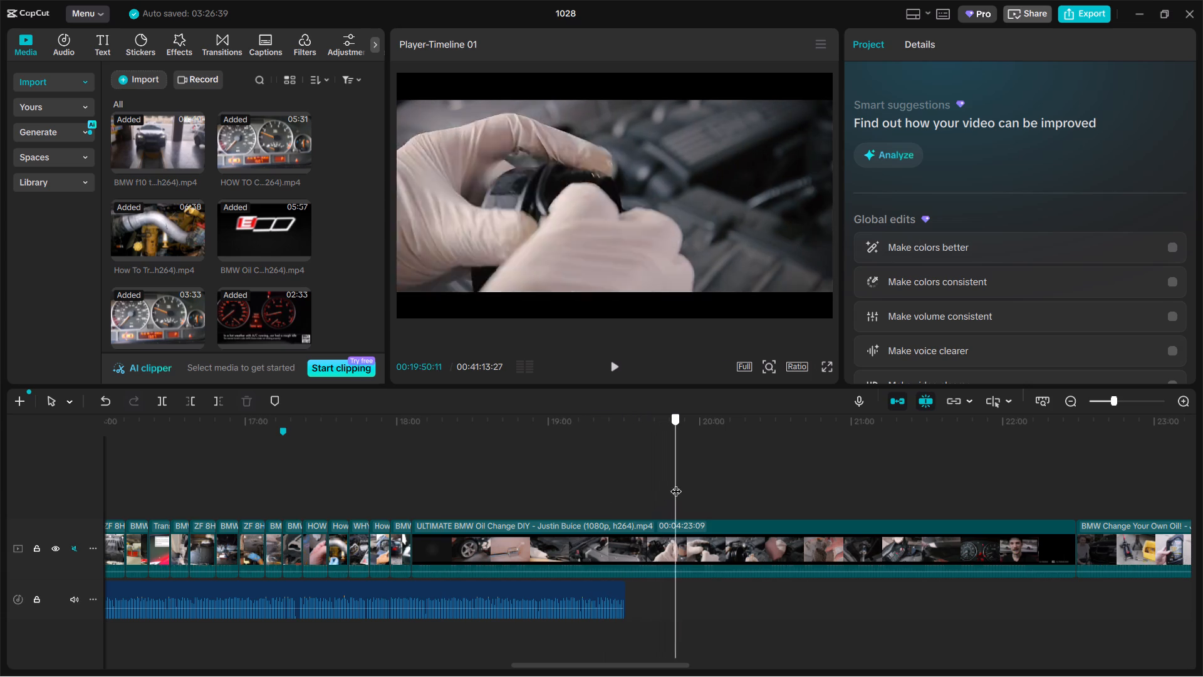
{"action": "left_click_drag", "start_coordinate": [676, 483], "coordinate": [925, 443]}
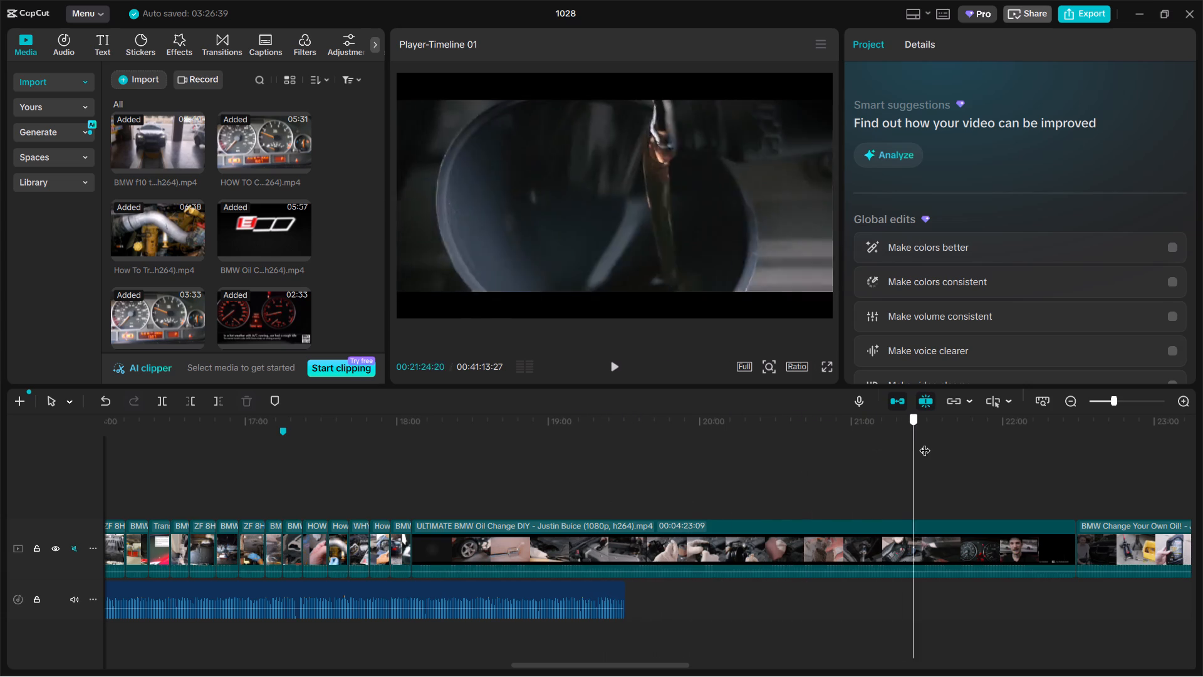
{"action": "left_click_drag", "start_coordinate": [925, 443], "coordinate": [830, 440]}
{"action": "left_click", "coordinate": [838, 531]}
{"action": "key", "text": "ctrl+b"}
{"action": "left_click", "coordinate": [688, 544]}
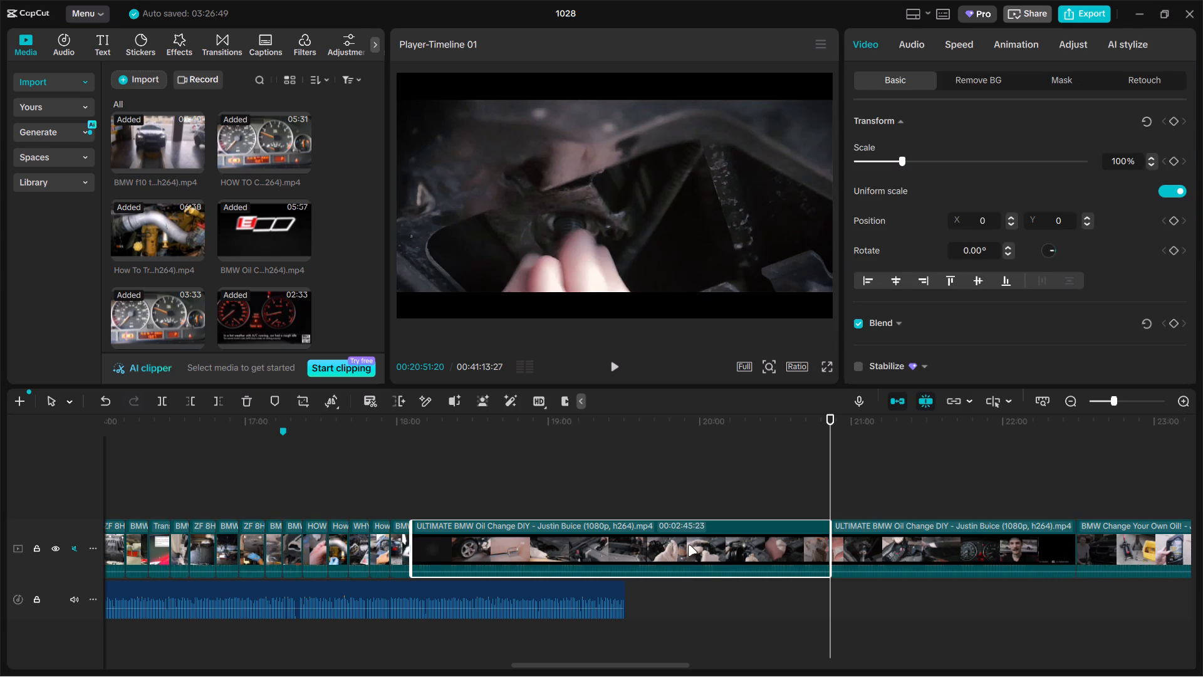
{"action": "key", "text": "BackSpace"}
Split the ULTIMATE BMW Oil Change DIY clip at 00:18:15:10 and delete the part after it.
{"action": "double_click", "coordinate": [439, 498]}
{"action": "left_click", "coordinate": [475, 540]}
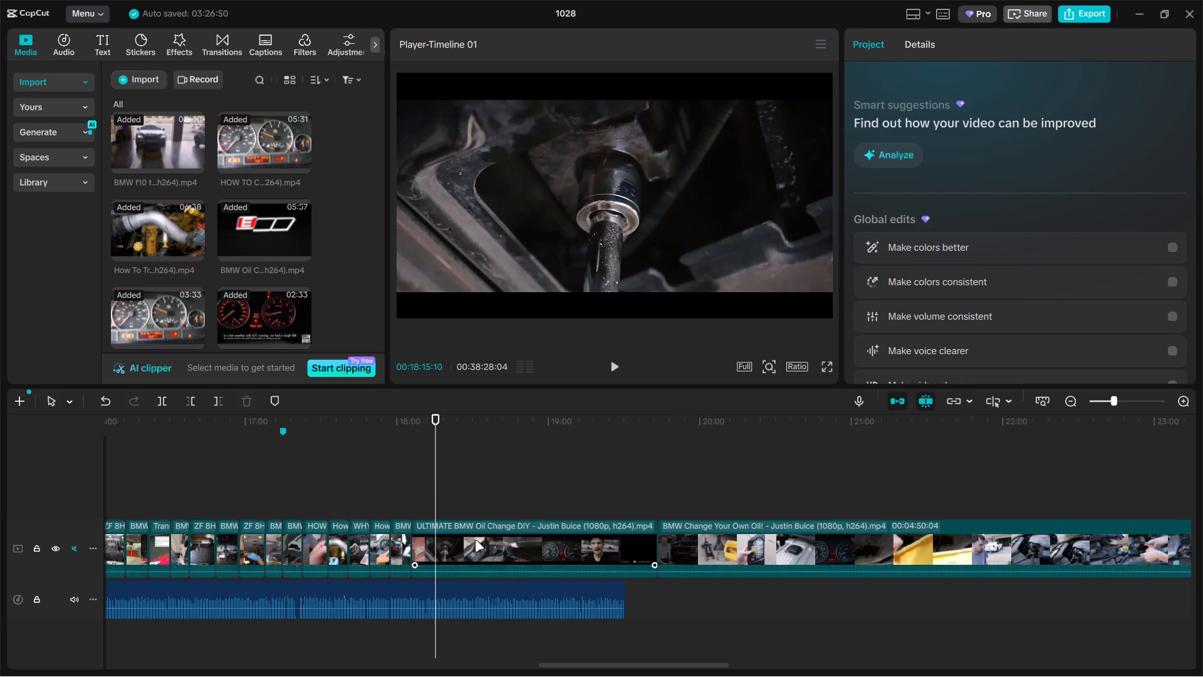
{"action": "key", "text": "ctrl+b"}
{"action": "key", "text": "BackSpace"}
Scale the ULTIMATE BMW Oil Change DIY excerpt to 132% to crop out its black bars.
{"action": "left_click", "coordinate": [422, 492]}
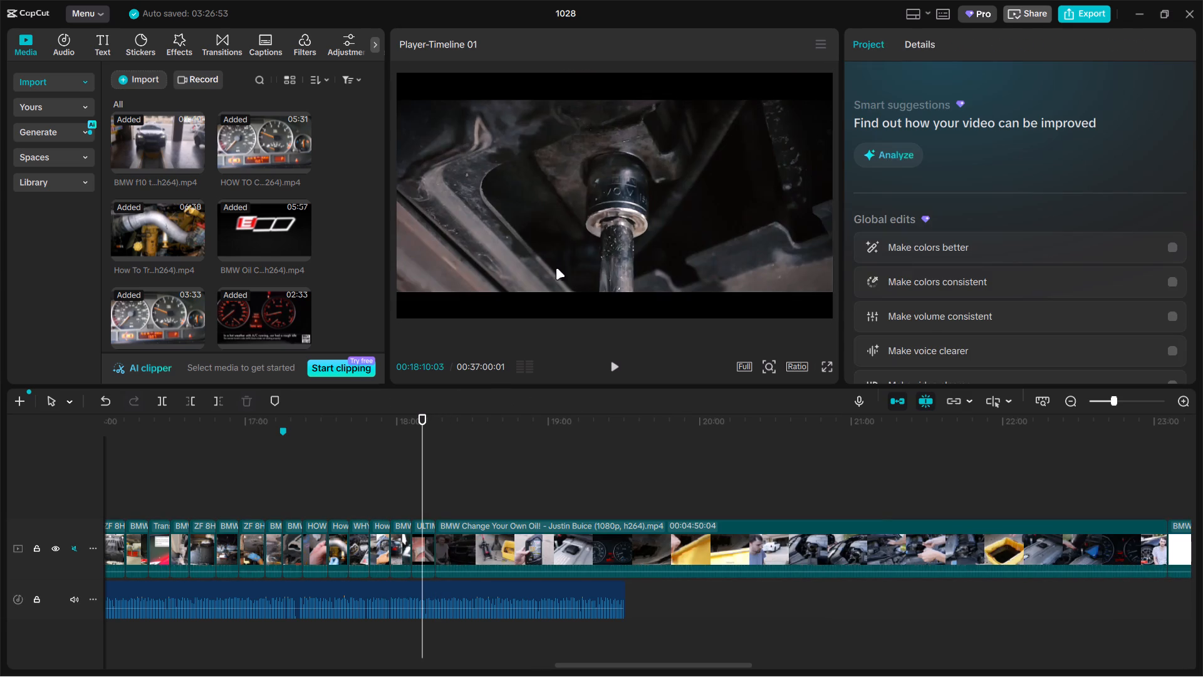
{"action": "left_click", "coordinate": [556, 267]}
{"action": "left_click_drag", "start_coordinate": [902, 159], "coordinate": [916, 157]}
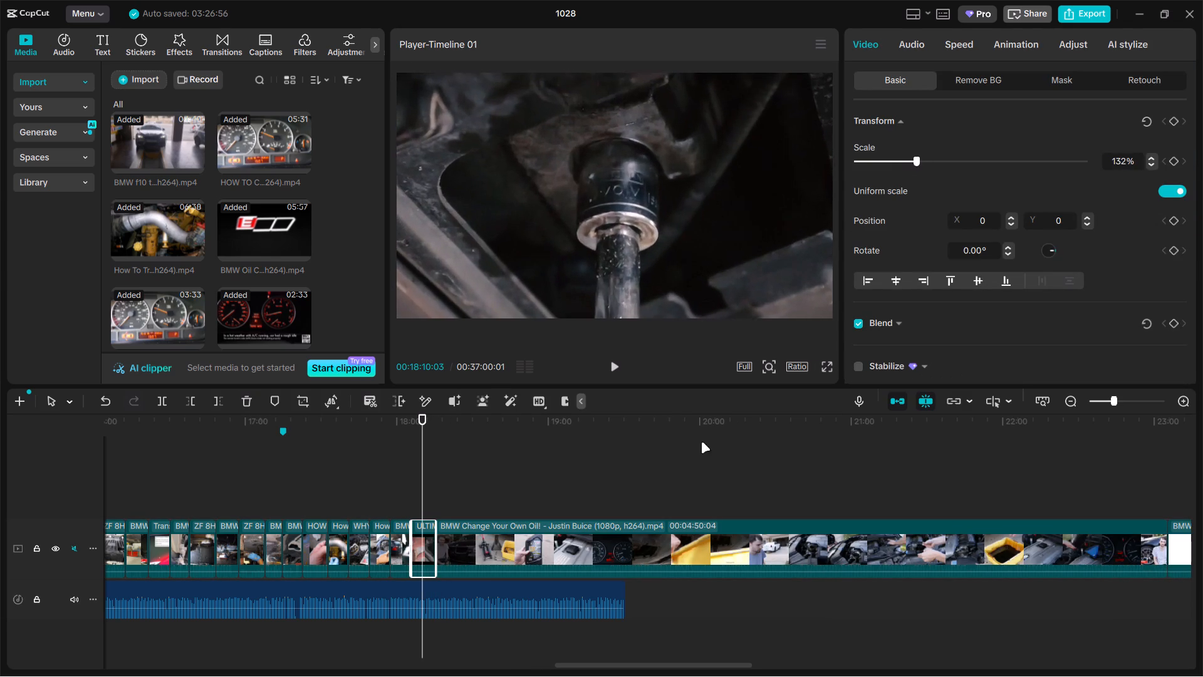
Find the oil filter cap footage in the BMW Change Your Own Oil clip, split it at 00:20:50:05 and delete the part before it.
{"action": "left_click", "coordinate": [591, 473]}
{"action": "left_click_drag", "start_coordinate": [591, 473], "coordinate": [833, 461]}
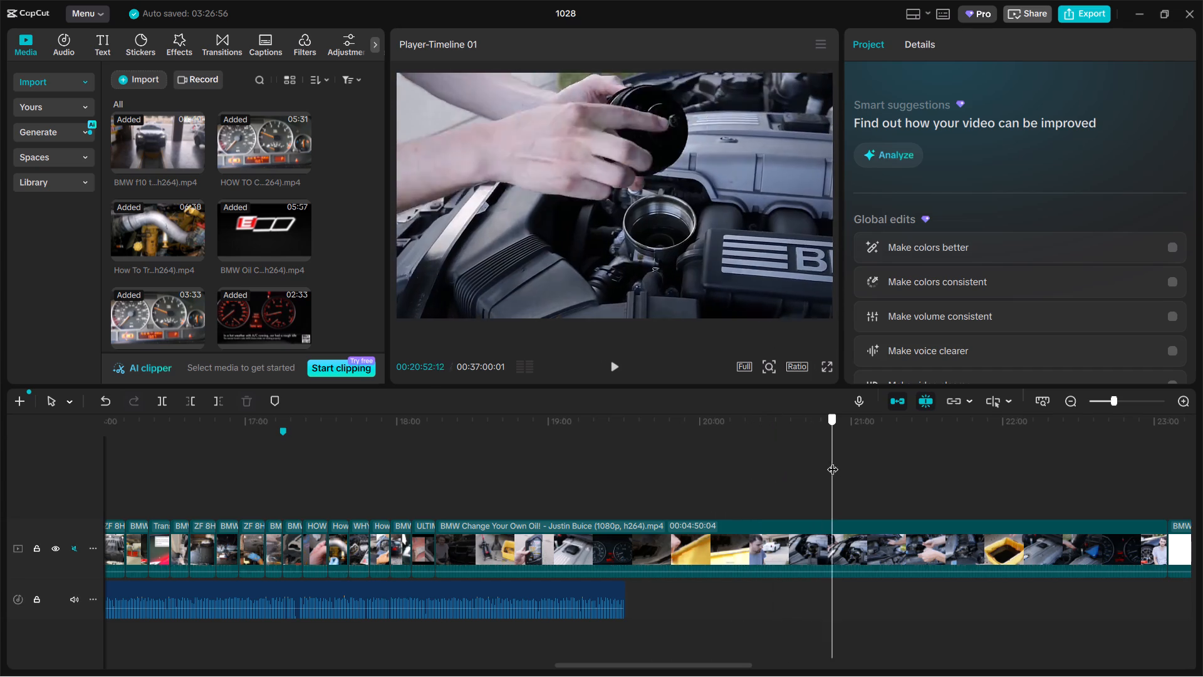
{"action": "left_click_drag", "start_coordinate": [833, 461], "coordinate": [826, 467]}
{"action": "left_click", "coordinate": [821, 537]}
{"action": "key", "text": "ctrl+b"}
{"action": "left_click", "coordinate": [766, 549]}
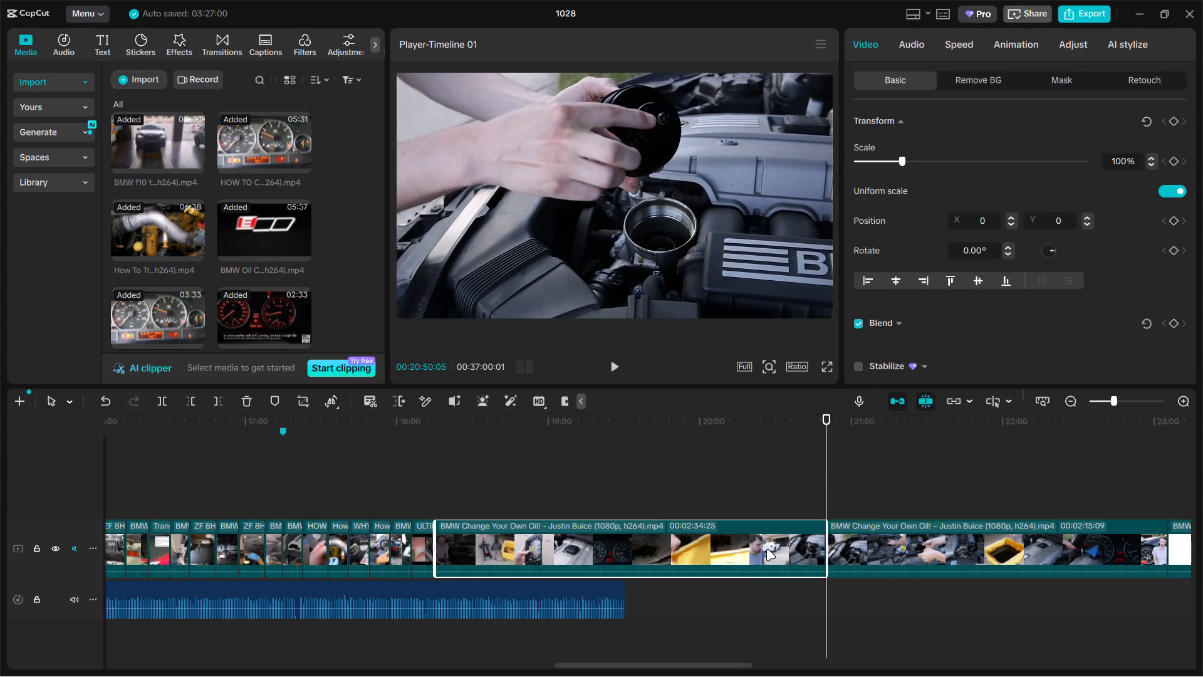
{"action": "key", "text": "BackSpace"}
Split the BMW Change Your Own Oil clip at 00:18:26:00 and delete the part after it.
{"action": "left_click", "coordinate": [445, 498]}
{"action": "left_click_drag", "start_coordinate": [442, 497], "coordinate": [437, 497]}
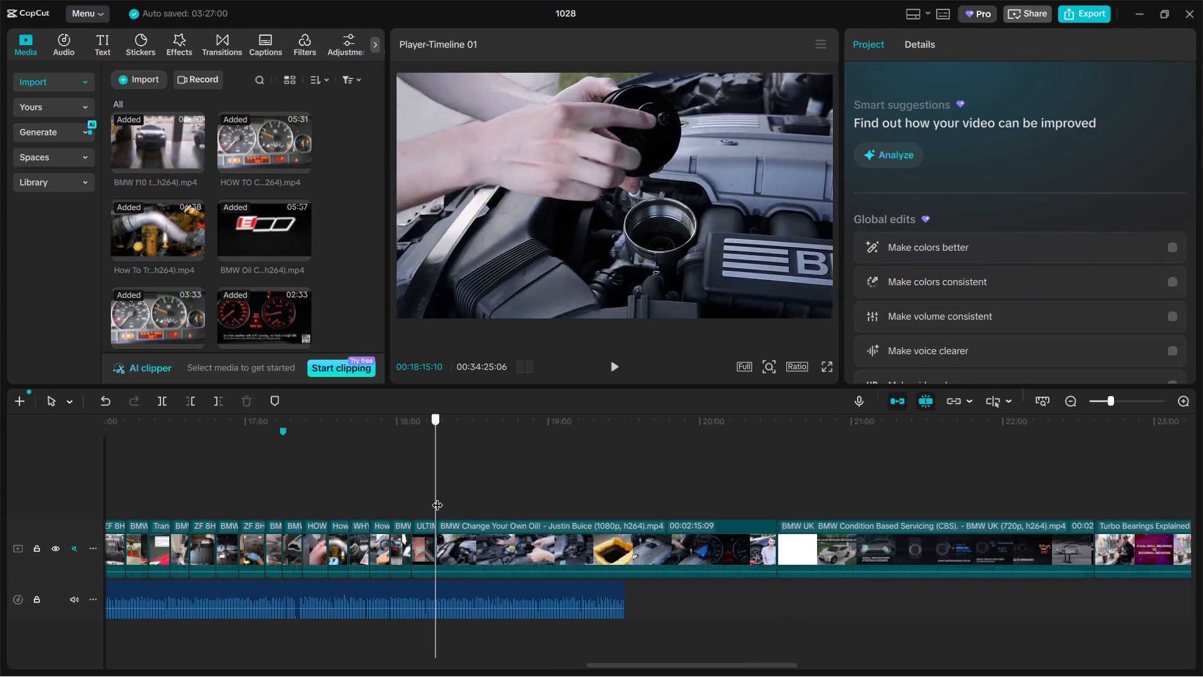
{"action": "left_click_drag", "start_coordinate": [437, 497], "coordinate": [462, 495]}
{"action": "left_click", "coordinate": [487, 537]}
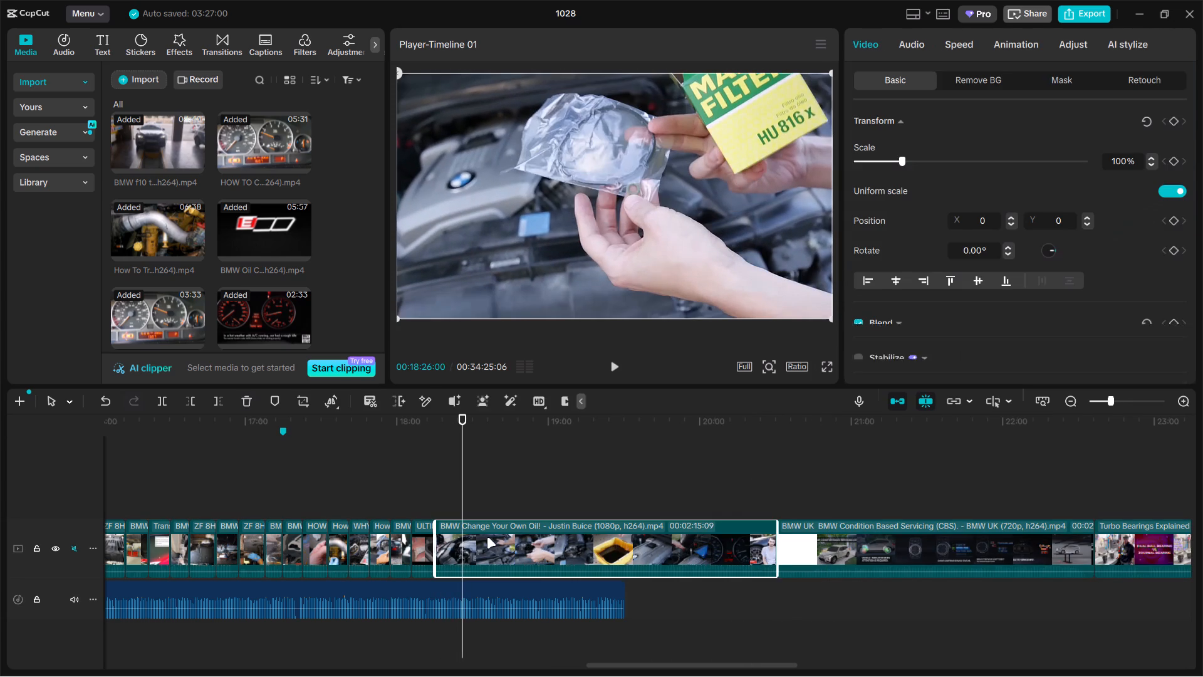
{"action": "key", "text": "ctrl+b"}
{"action": "key", "text": "BackSpace"}
Review the start of the BMW Condition Based Servicing (CBS) clip and delete the whole clip from the timeline.
{"action": "left_click", "coordinate": [528, 520]}
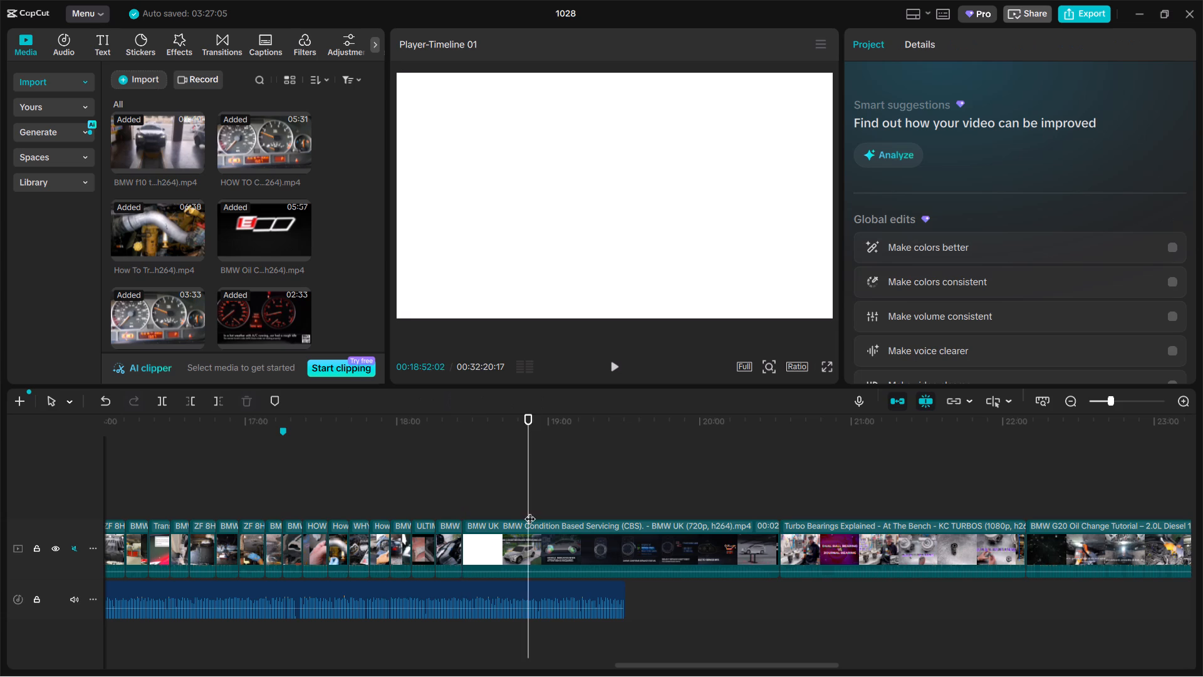
{"action": "left_click_drag", "start_coordinate": [530, 511], "coordinate": [513, 483]}
{"action": "left_click_drag", "start_coordinate": [513, 483], "coordinate": [534, 482]}
{"action": "left_click", "coordinate": [540, 528]}
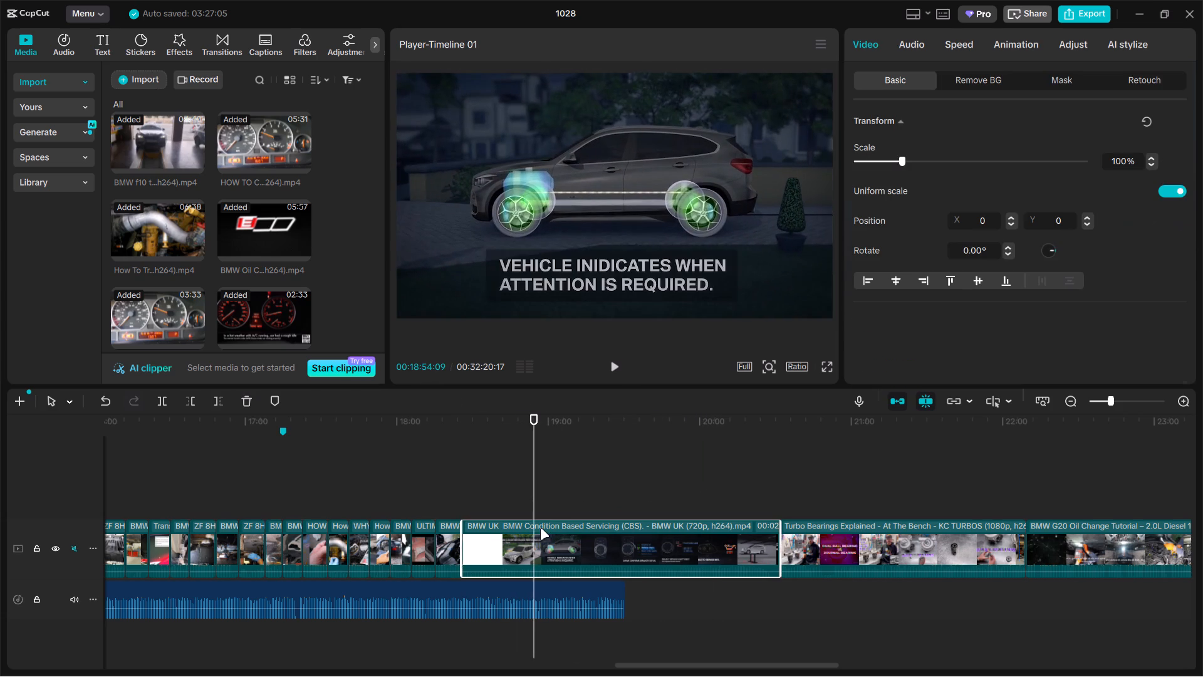
{"action": "key", "text": "BackSpace"}
Find the bearing close-up in the Turbo Bearings Explained clip, split it at 00:19:21:17 and delete the part before it.
{"action": "left_click", "coordinate": [546, 490]}
{"action": "left_click_drag", "start_coordinate": [546, 490], "coordinate": [558, 490]}
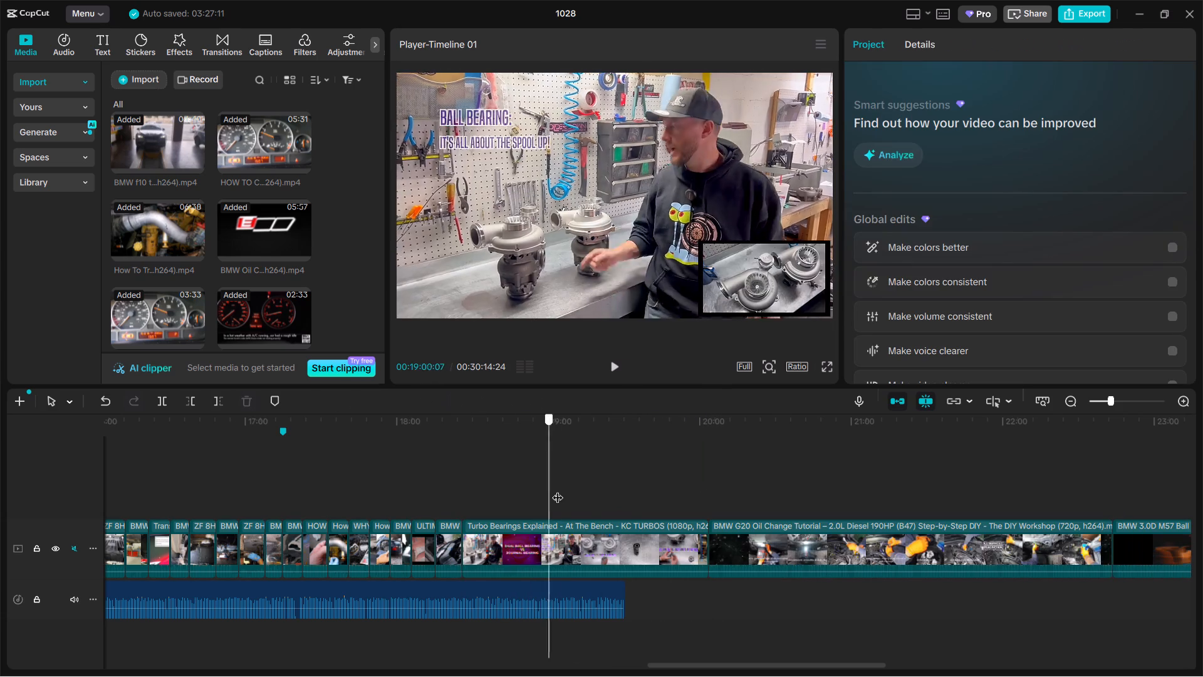
{"action": "left_click_drag", "start_coordinate": [558, 490], "coordinate": [481, 490]}
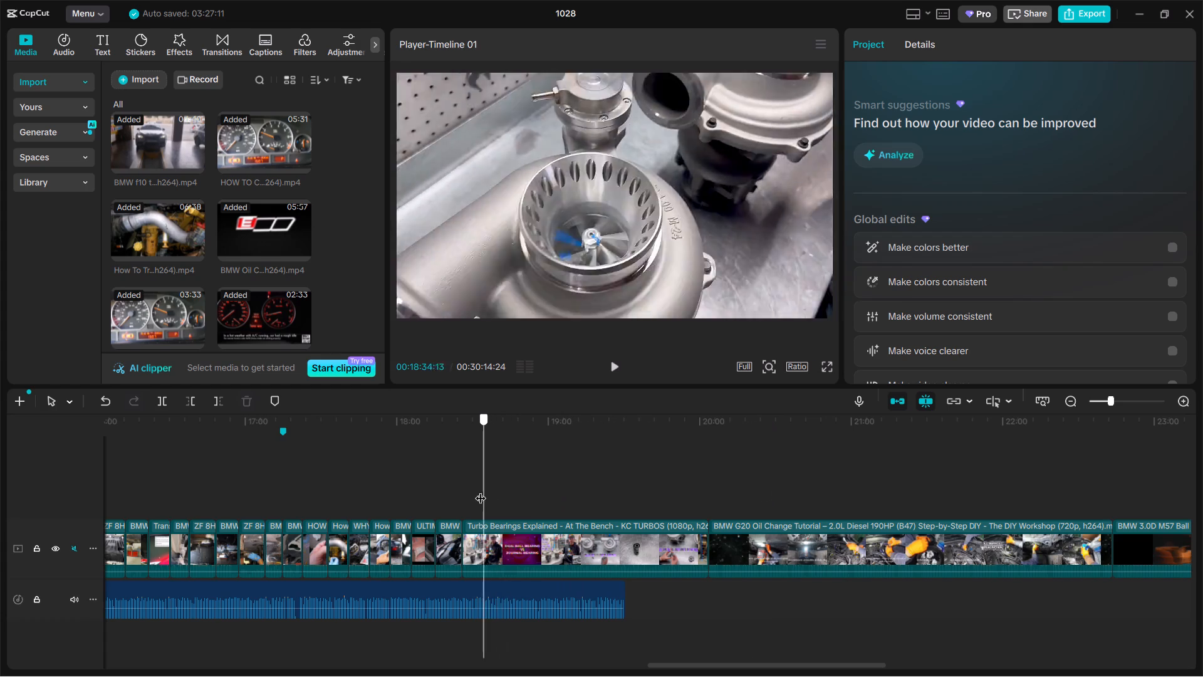
{"action": "left_click_drag", "start_coordinate": [481, 490], "coordinate": [581, 486]}
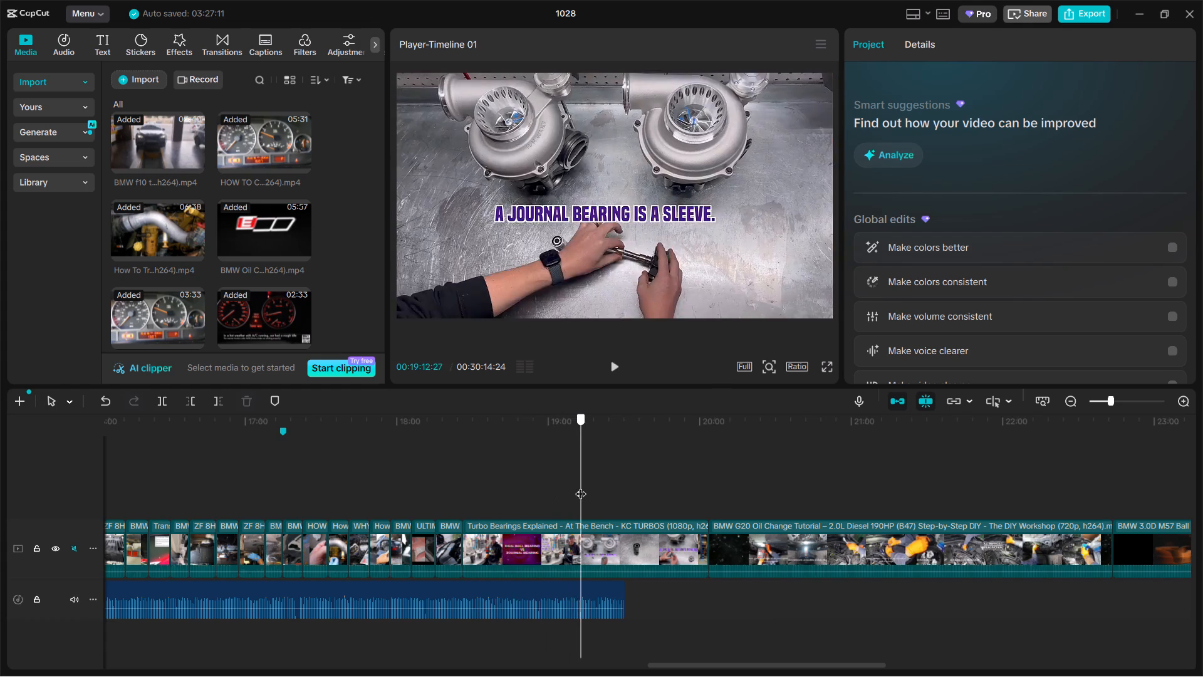
{"action": "left_click_drag", "start_coordinate": [581, 486], "coordinate": [603, 485]}
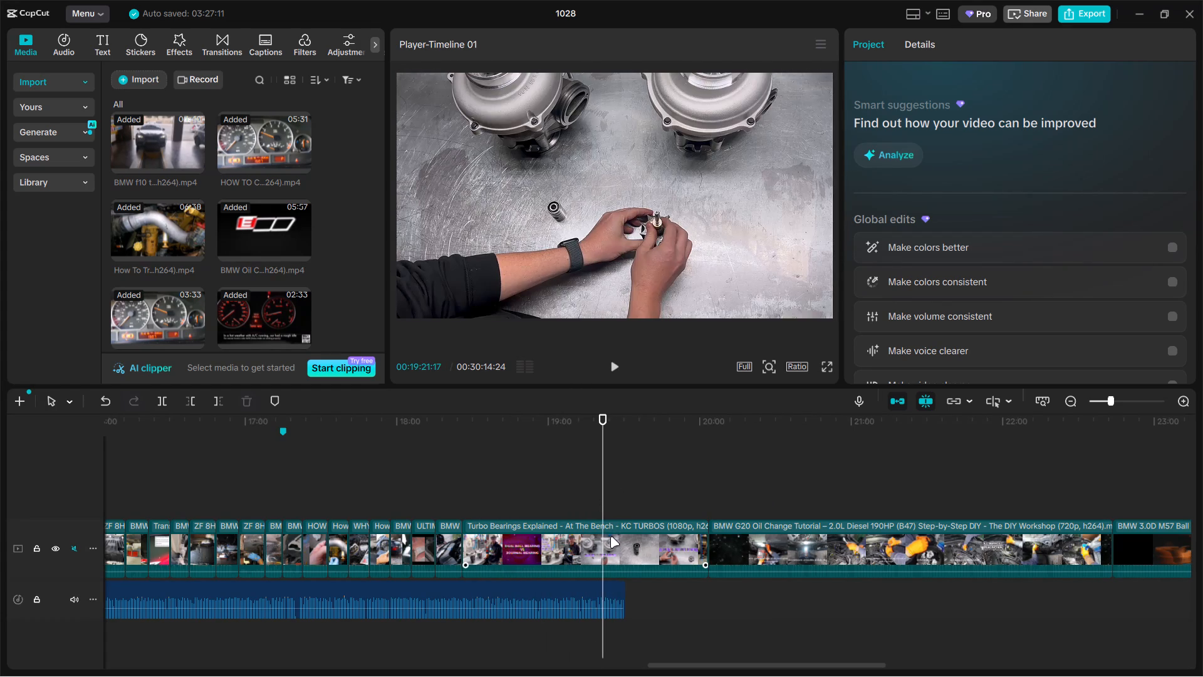
{"action": "left_click", "coordinate": [610, 537]}
{"action": "key", "text": "ctrl+b"}
{"action": "left_click", "coordinate": [541, 542]}
{"action": "key", "text": "BackSpace"}
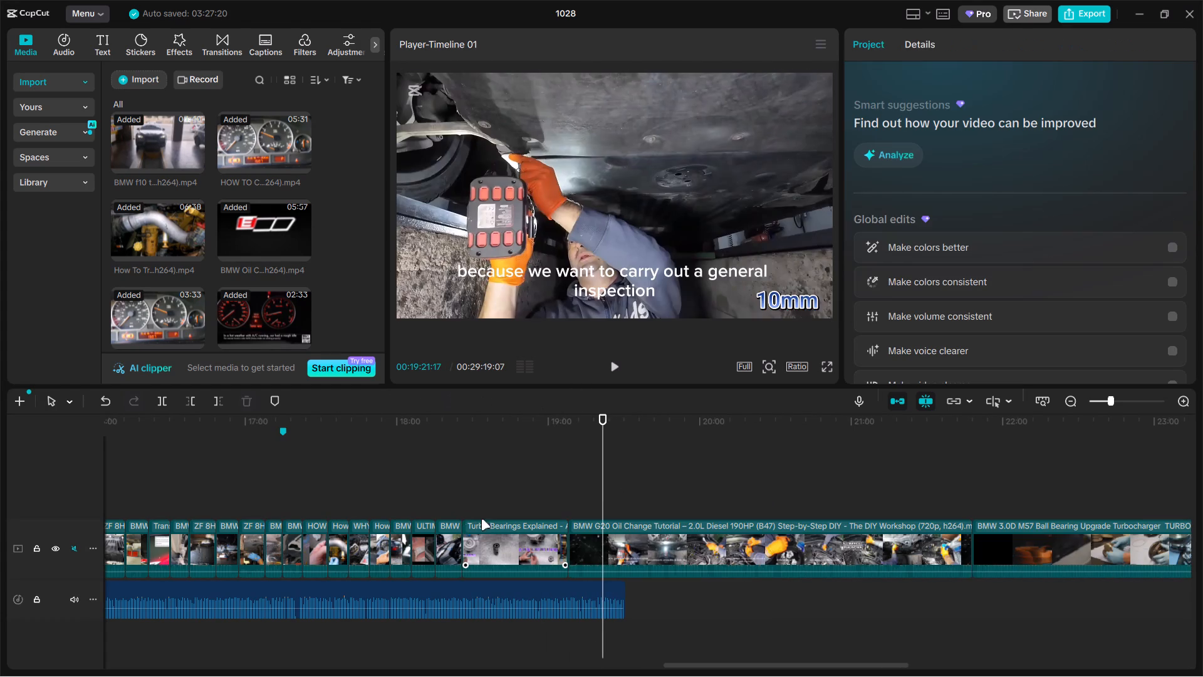
Split the Turbo Bearings Explained clip at 00:18:33:06, delete the part after it and check the remaining excerpt.
{"action": "left_click", "coordinate": [462, 506]}
{"action": "left_click_drag", "start_coordinate": [462, 506], "coordinate": [476, 498]}
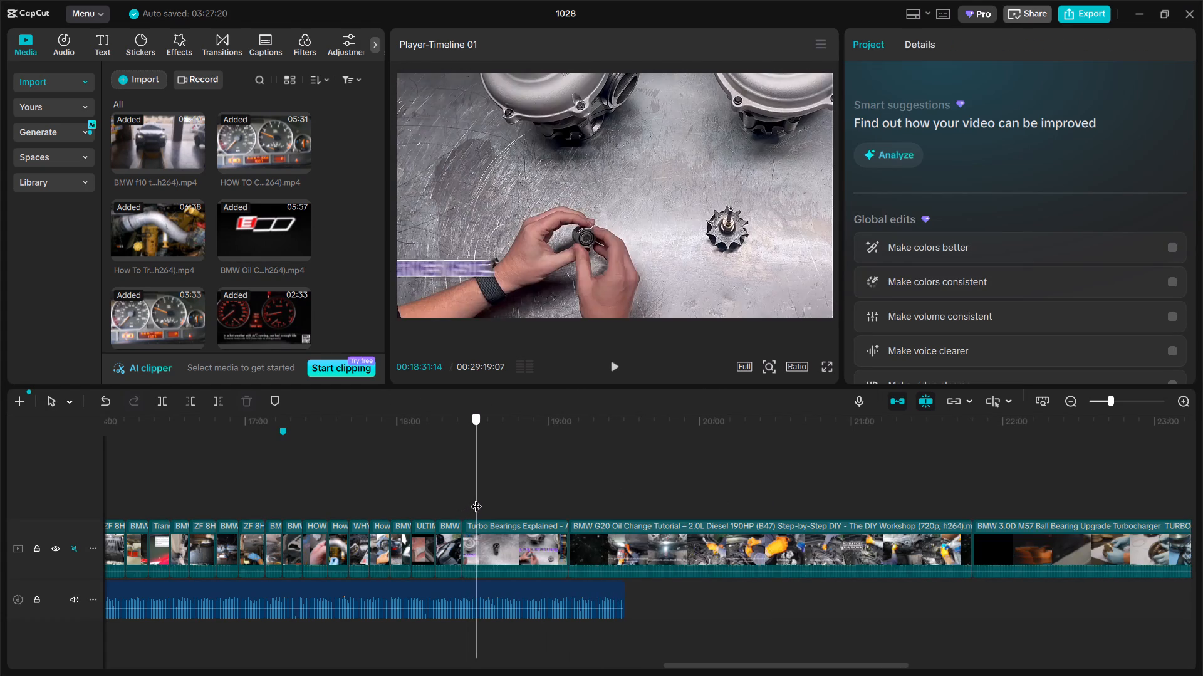
{"action": "left_click_drag", "start_coordinate": [476, 498], "coordinate": [481, 497]}
{"action": "key", "text": "ctrl+b"}
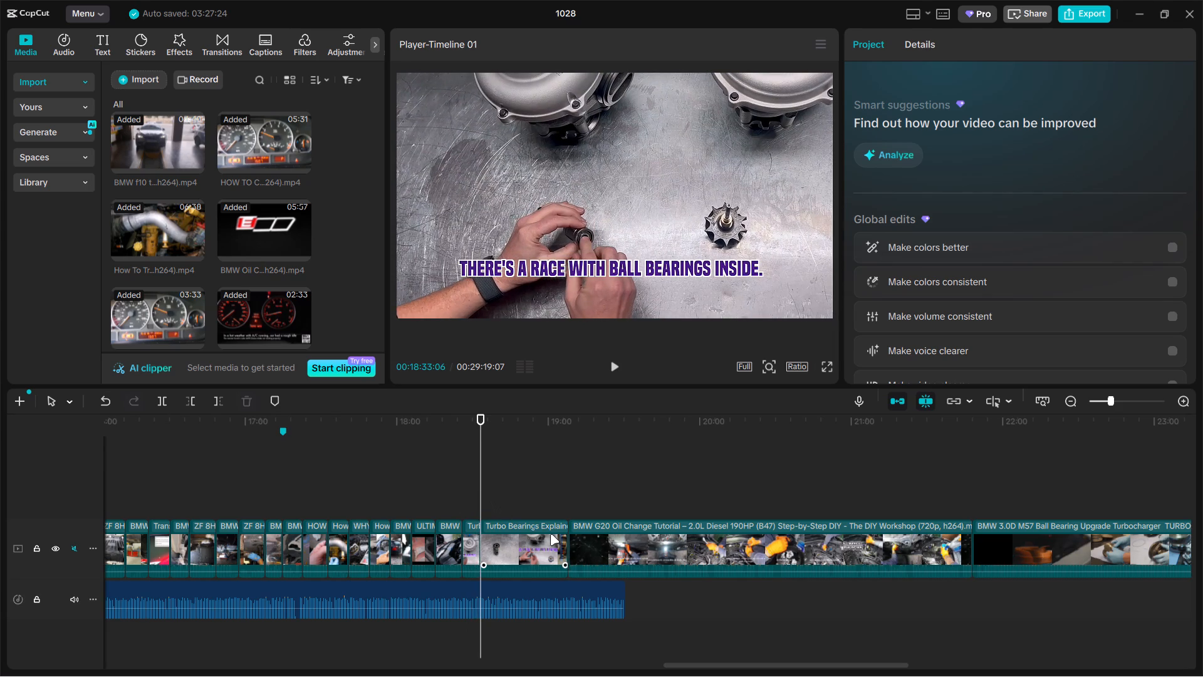
{"action": "left_click", "coordinate": [552, 535]}
{"action": "key", "text": "BackSpace"}
{"action": "left_click", "coordinate": [476, 501]}
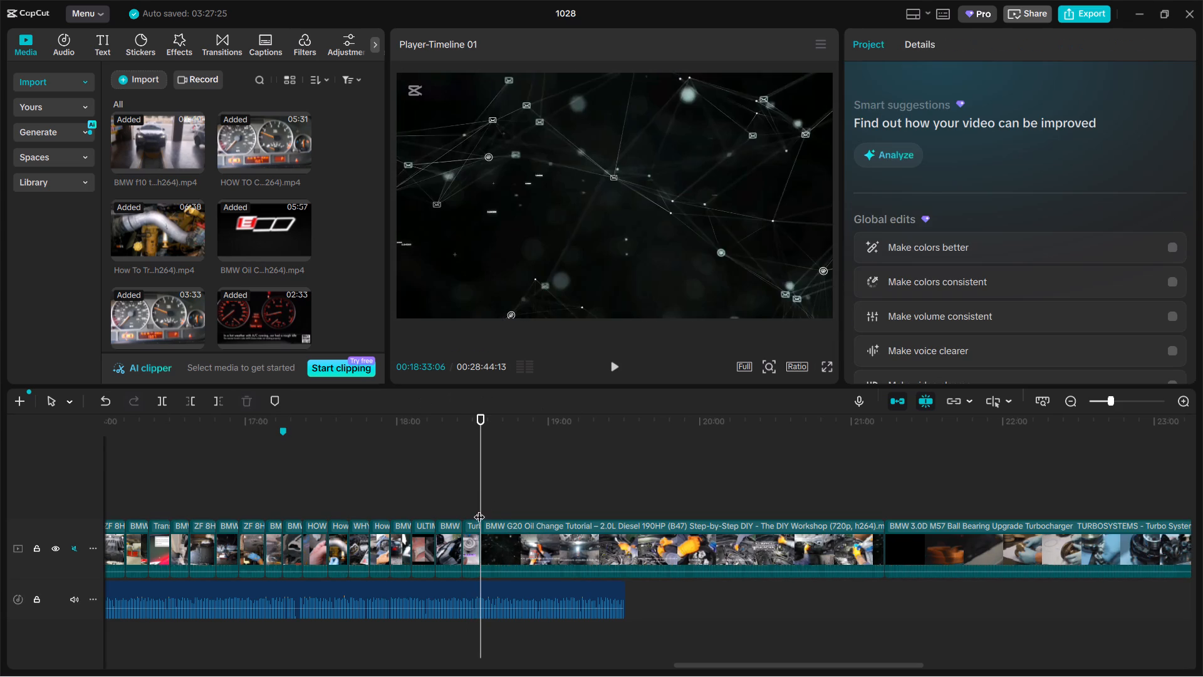
{"action": "left_click", "coordinate": [471, 506]}
{"action": "left_click", "coordinate": [471, 533]}
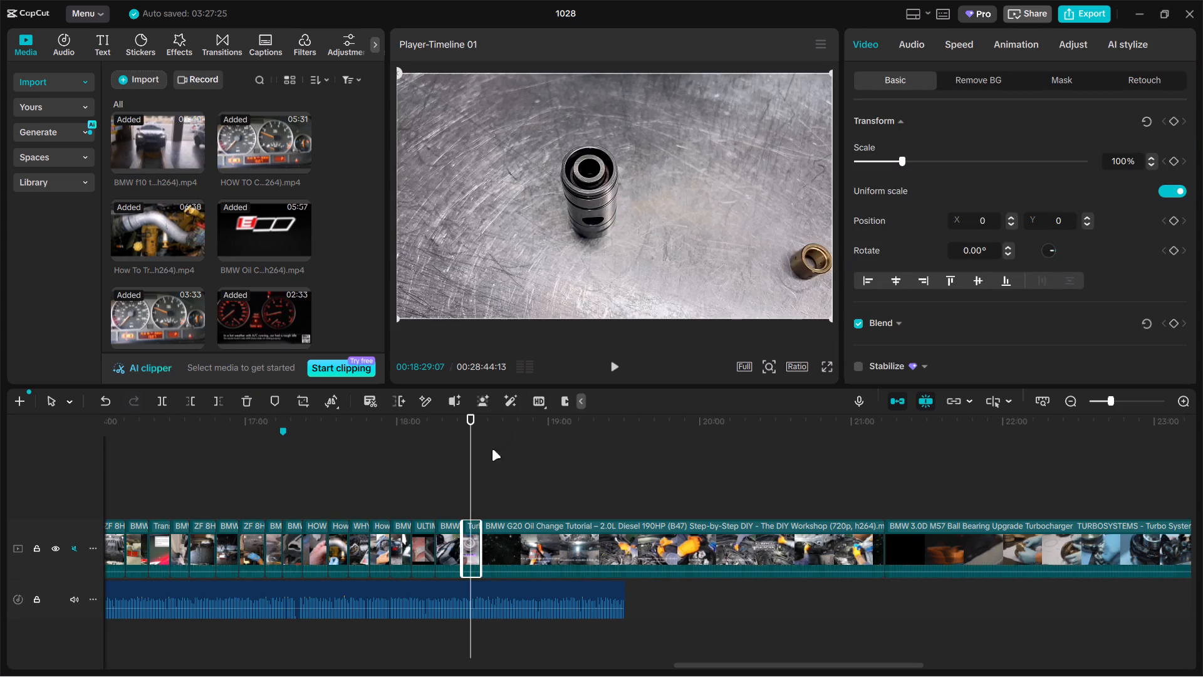
{"action": "left_click_drag", "start_coordinate": [472, 470], "coordinate": [470, 466]}
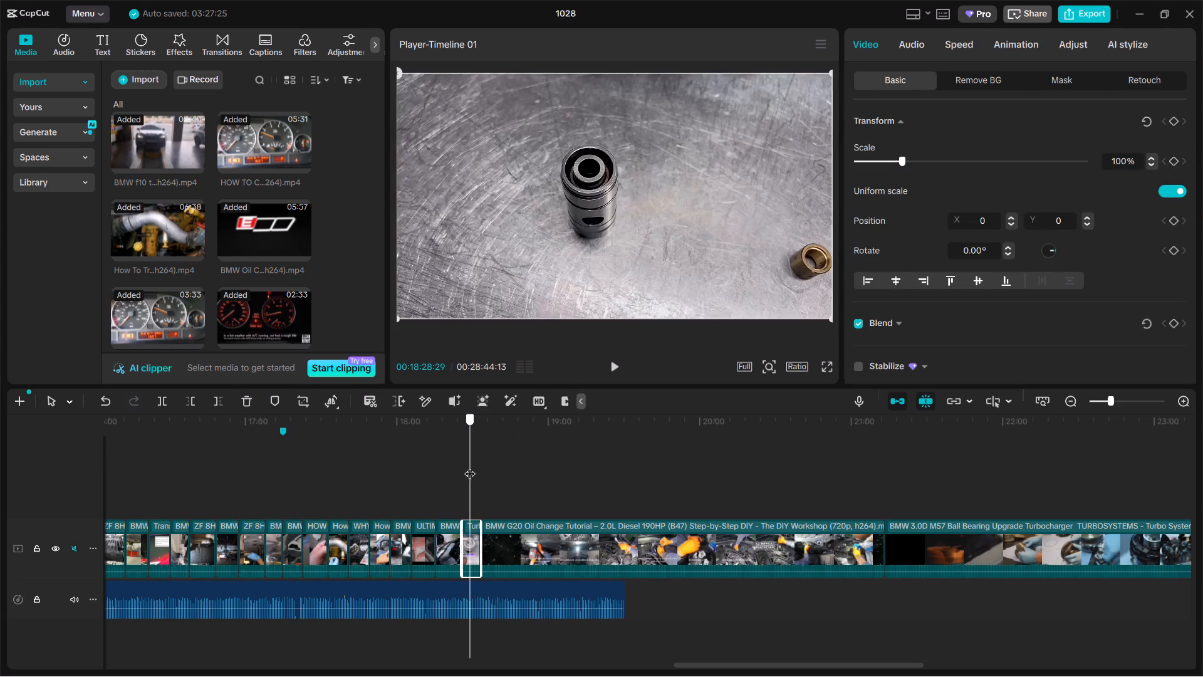
{"action": "left_click_drag", "start_coordinate": [470, 466], "coordinate": [474, 463]}
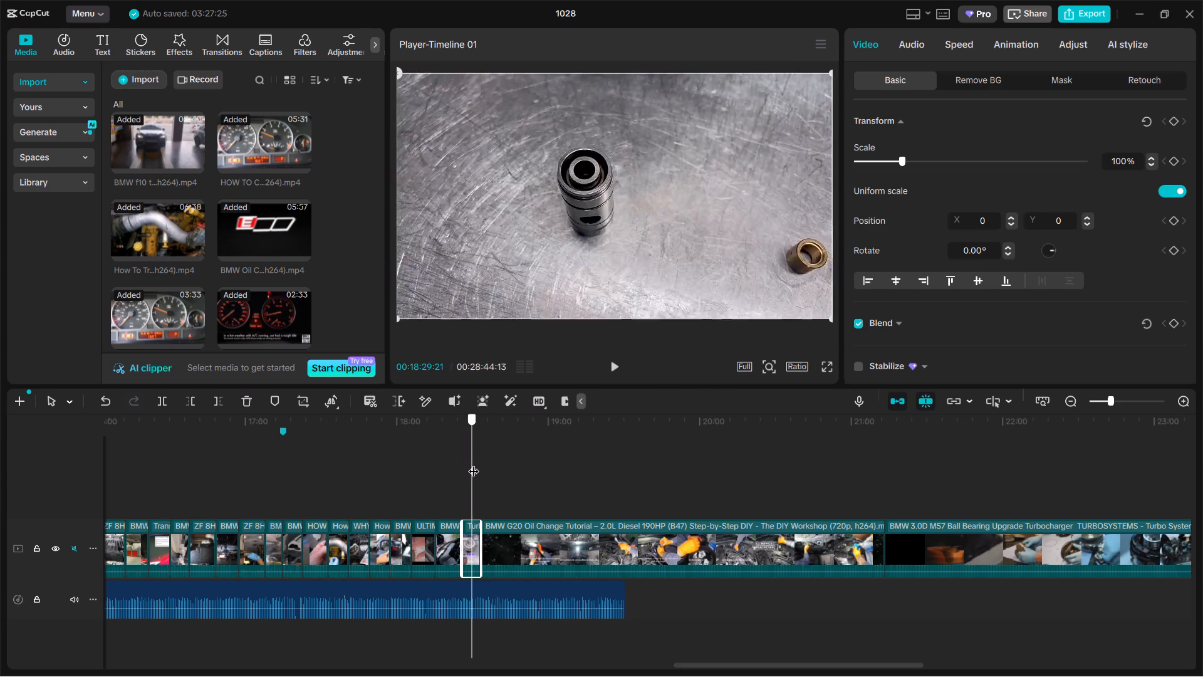
Find the drain plug footage in the BMW G20 Oil Change Tutorial clip, split it at 00:19:10:12 and delete the part before it.
{"action": "left_click_drag", "start_coordinate": [474, 463], "coordinate": [562, 454]}
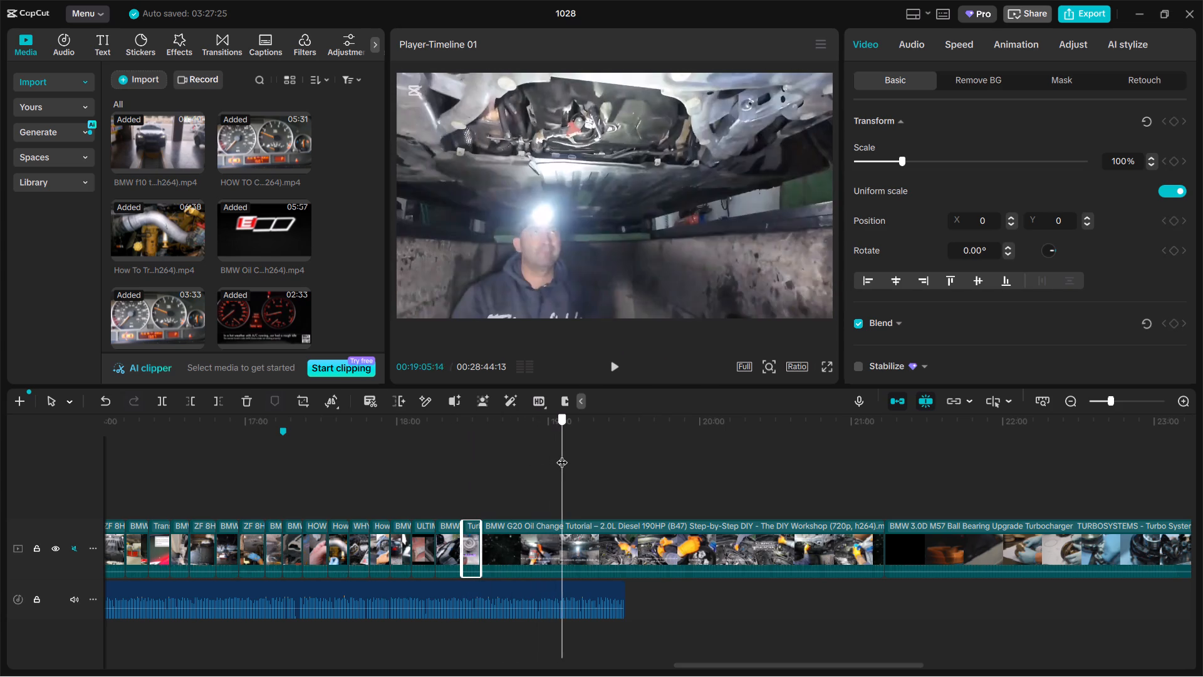
{"action": "left_click_drag", "start_coordinate": [562, 454], "coordinate": [575, 455]}
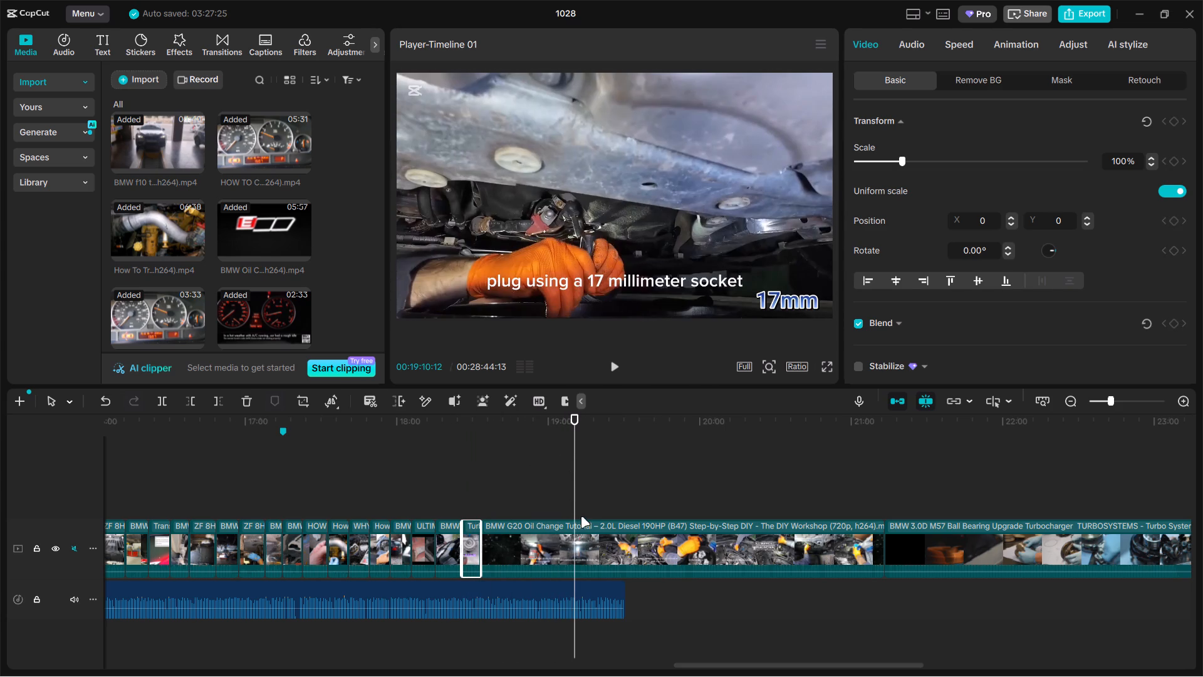
{"action": "left_click", "coordinate": [586, 533]}
{"action": "key", "text": "ctrl+b"}
{"action": "left_click", "coordinate": [557, 542]}
{"action": "key", "text": "BackSpace"}
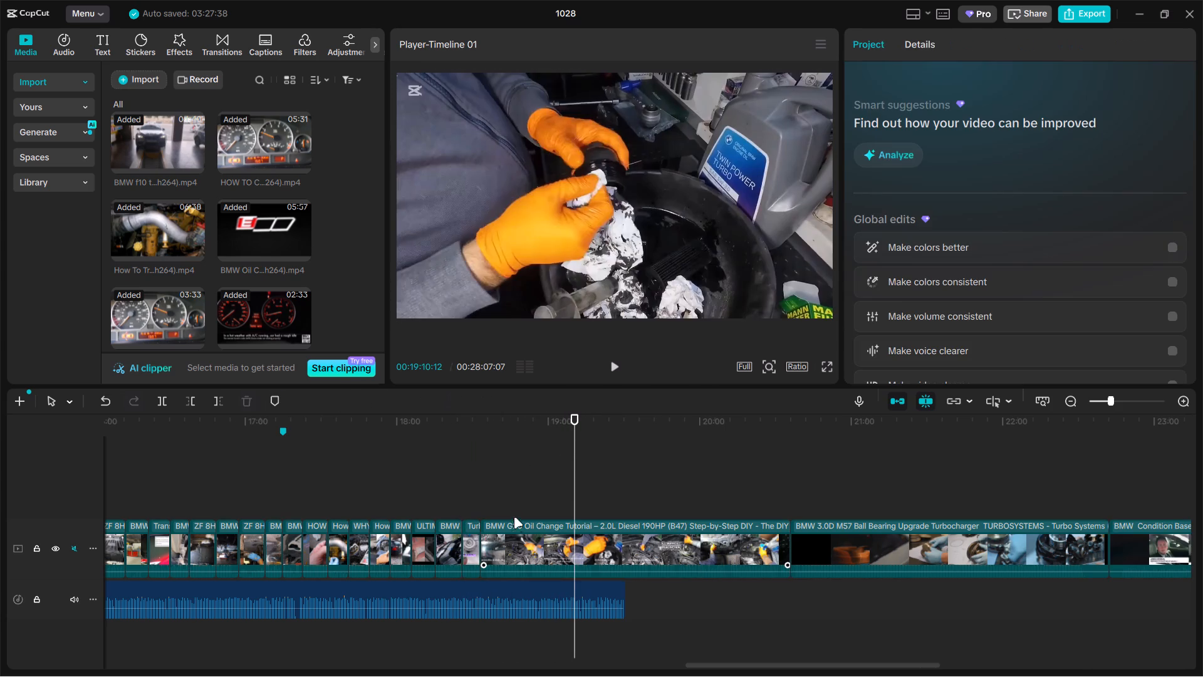
Split the BMW G20 Oil Change Tutorial clip at 00:18:42:04 and delete the part after it.
{"action": "double_click", "coordinate": [508, 513]}
{"action": "left_click", "coordinate": [508, 505]}
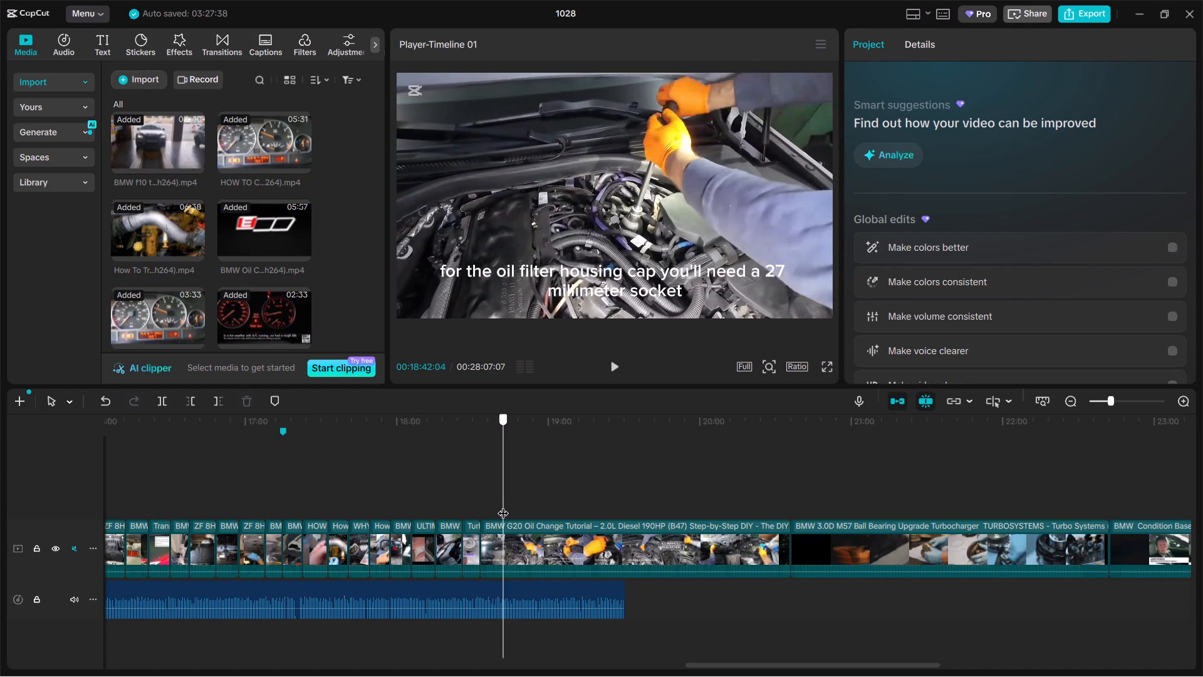
{"action": "left_click", "coordinate": [523, 542]}
{"action": "key", "text": "ctrl+b"}
{"action": "key", "text": "BackSpace"}
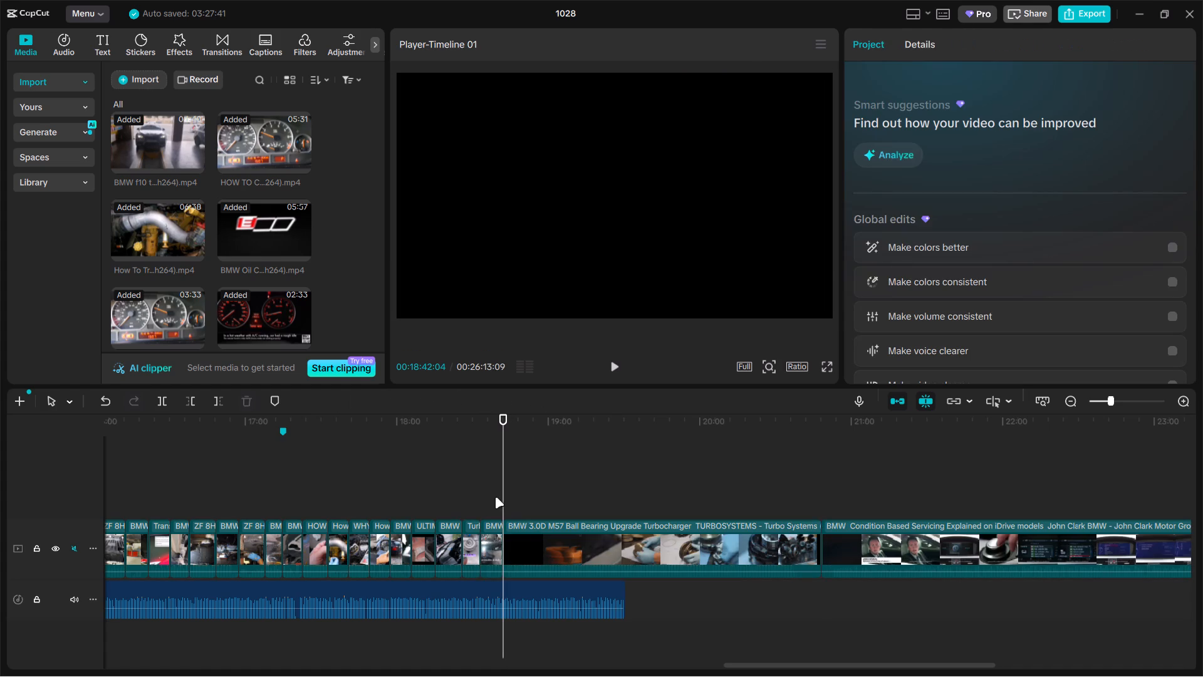
Scale the BMW G20 Oil Change Tutorial excerpt to 154% and shift the picture down to crop out its captions.
{"action": "left_click", "coordinate": [495, 497]}
{"action": "left_click", "coordinate": [560, 247]}
{"action": "left_click_drag", "start_coordinate": [905, 158], "coordinate": [927, 159]}
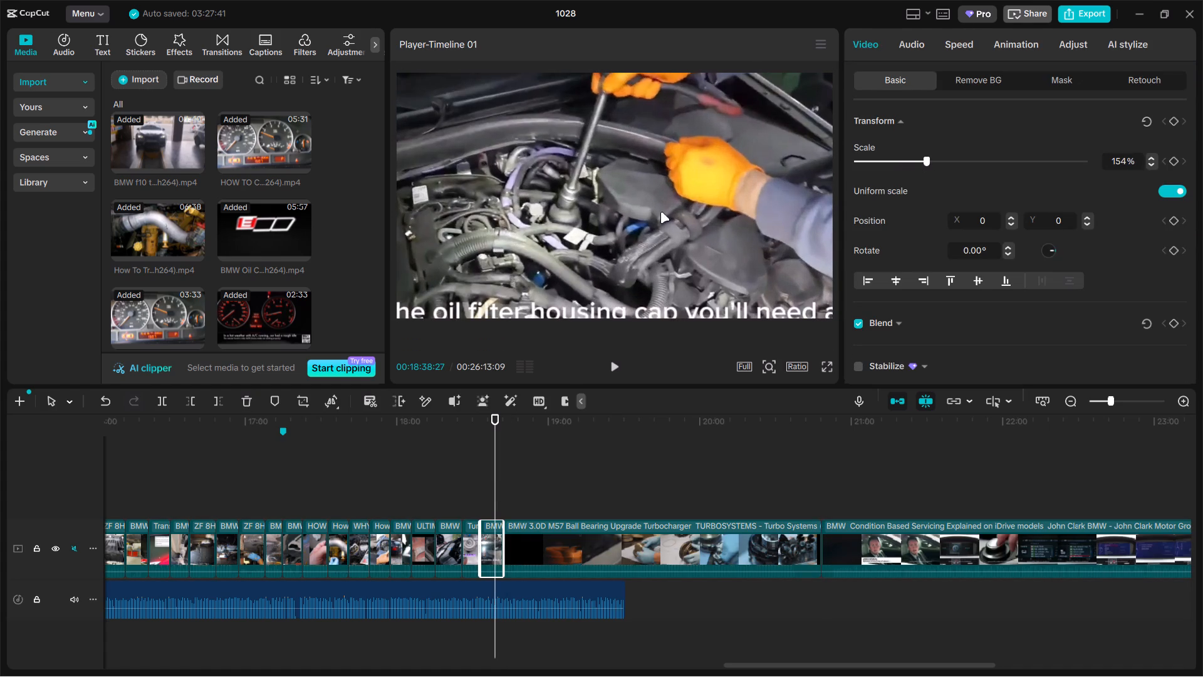
{"action": "left_click_drag", "start_coordinate": [660, 212], "coordinate": [660, 253]}
{"action": "left_click_drag", "start_coordinate": [649, 207], "coordinate": [653, 233]}
{"action": "left_click", "coordinate": [535, 503]}
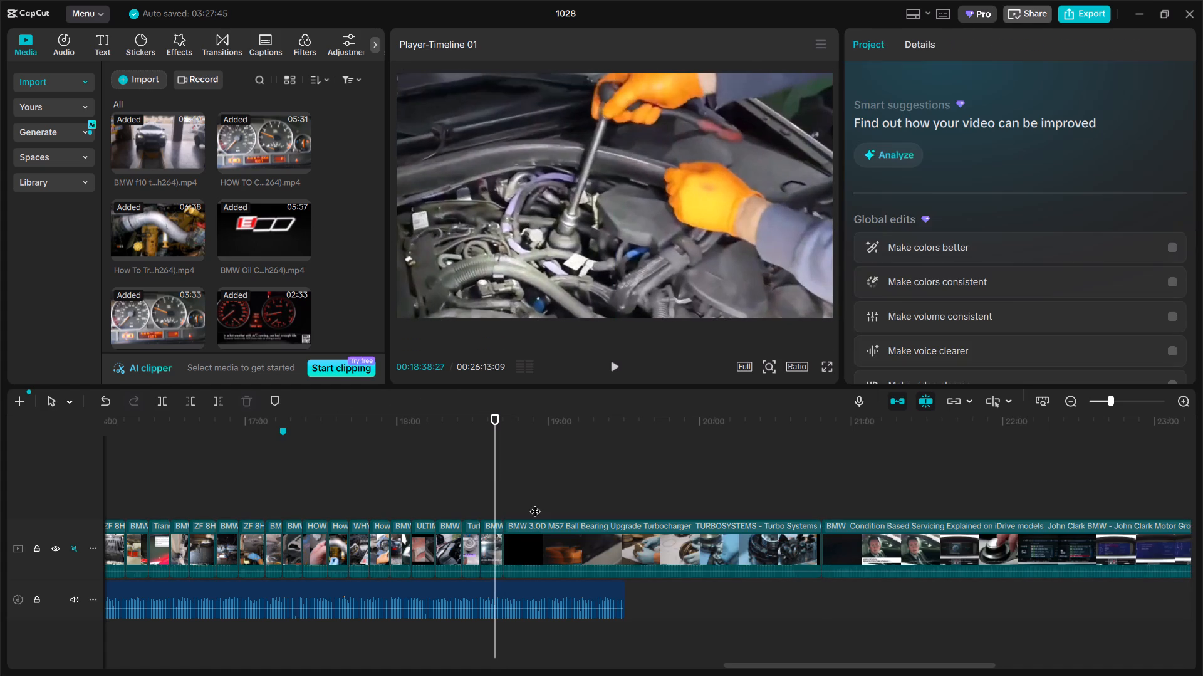
Find the turbo disassembly footage in the BMW 3.0D M57 Ball Bearing Upgrade clip, split it at 00:19:27:16 and delete the part before it.
{"action": "left_click_drag", "start_coordinate": [538, 503], "coordinate": [618, 498]}
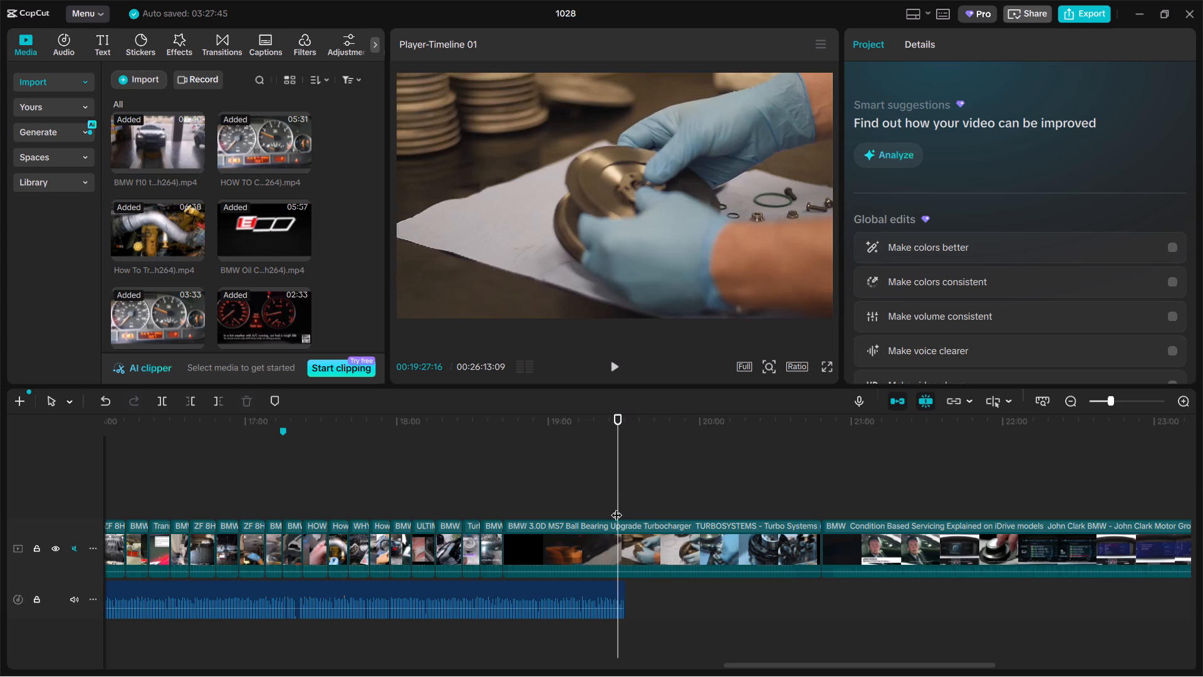
{"action": "left_click", "coordinate": [620, 540]}
{"action": "key", "text": "ctrl+b"}
{"action": "left_click", "coordinate": [574, 550]}
{"action": "key", "text": "BackSpace"}
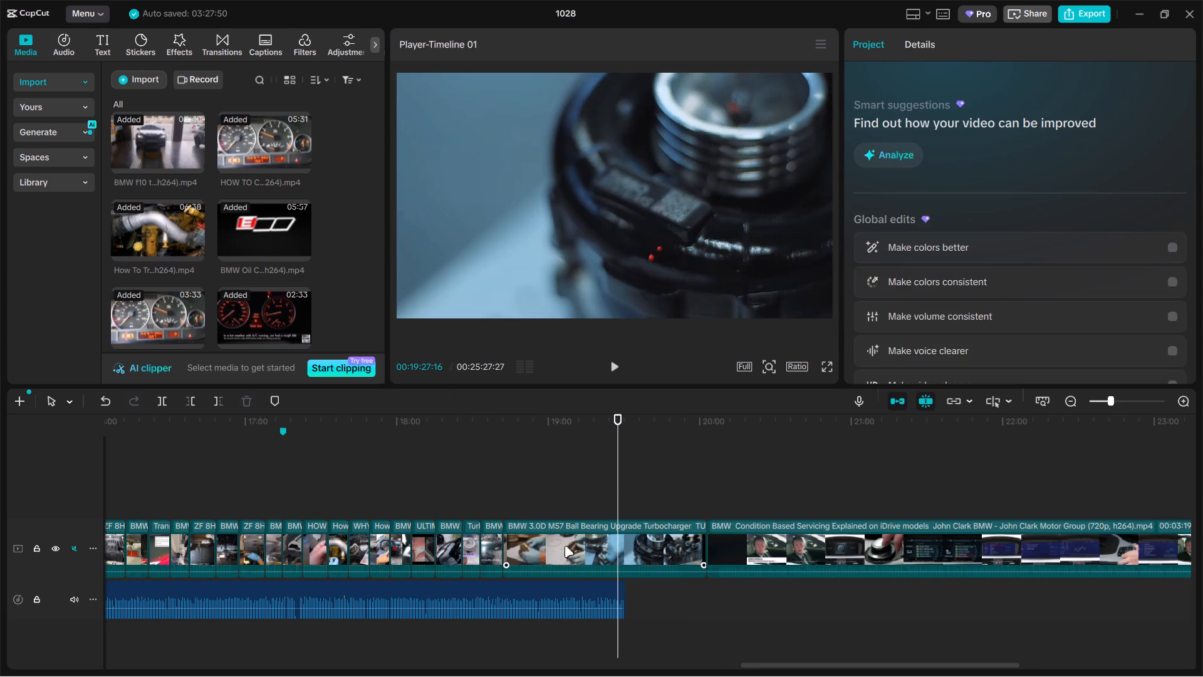
Split the BMW 3.0D M57 Ball Bearing Upgrade clip at 00:18:53:01 and delete the part after it.
{"action": "left_click", "coordinate": [507, 496]}
{"action": "left_click_drag", "start_coordinate": [507, 496], "coordinate": [530, 488]}
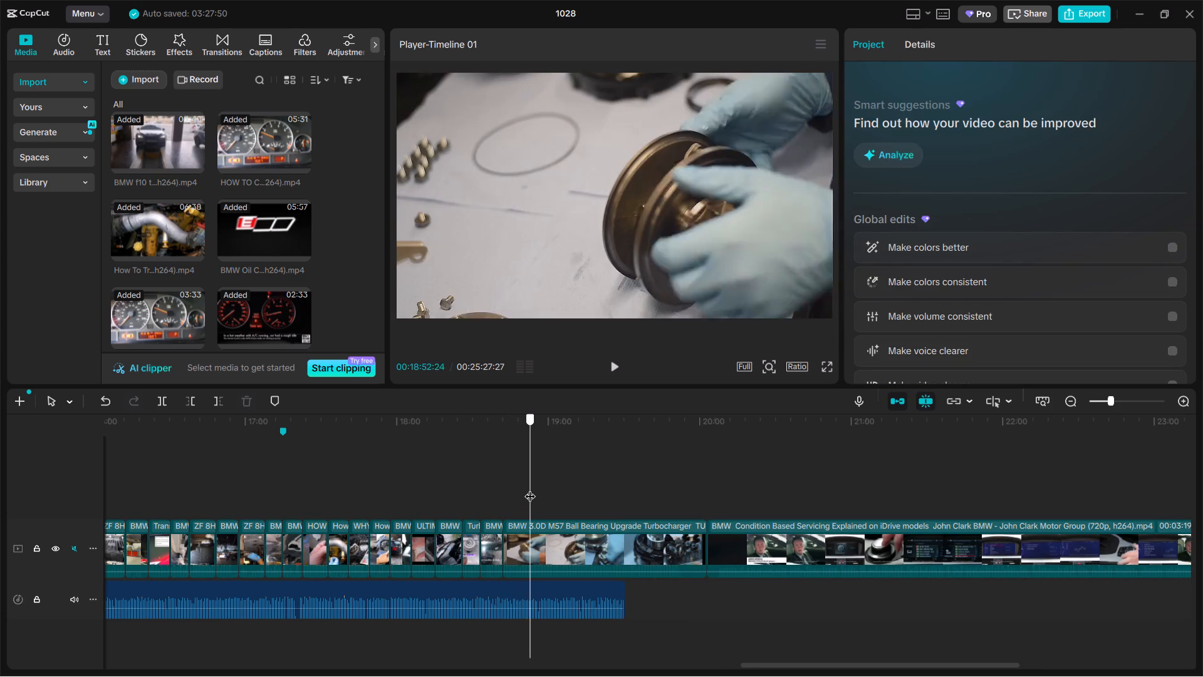
{"action": "left_click_drag", "start_coordinate": [530, 488], "coordinate": [531, 488]}
{"action": "left_click", "coordinate": [538, 540]}
{"action": "key", "text": "ctrl+b"}
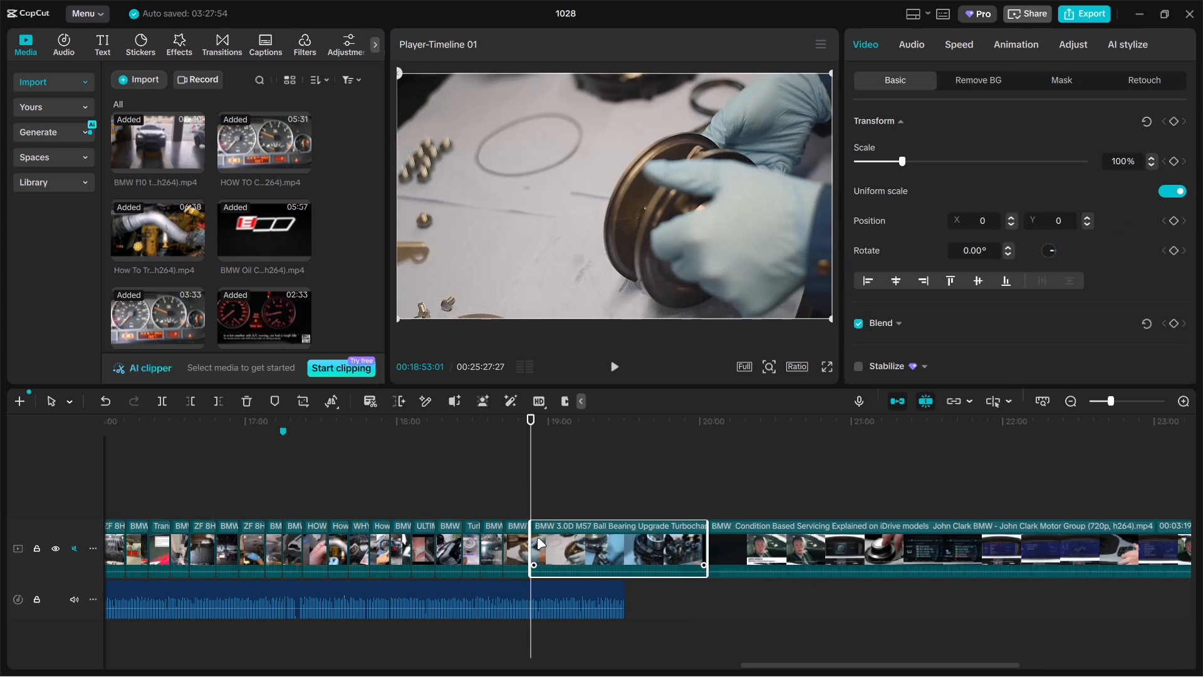
{"action": "key", "text": "BackSpace"}
Find the service display footage in the Condition Based Servicing Explained clip, split it at 00:20:03:16 and delete the part before it.
{"action": "left_click", "coordinate": [561, 502]}
{"action": "left_click_drag", "start_coordinate": [561, 502], "coordinate": [805, 490]}
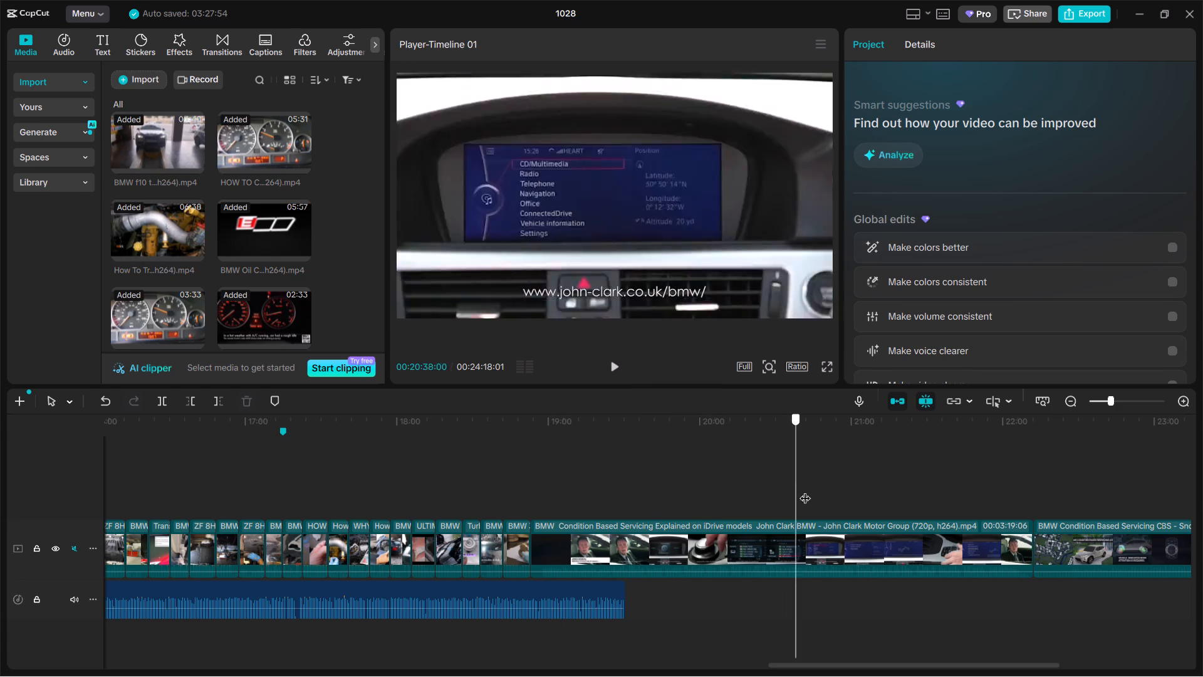
{"action": "left_click_drag", "start_coordinate": [805, 490], "coordinate": [709, 485]}
{"action": "left_click", "coordinate": [725, 547]}
{"action": "key", "text": "ctrl+b"}
{"action": "left_click", "coordinate": [698, 547]}
{"action": "key", "text": "BackSpace"}
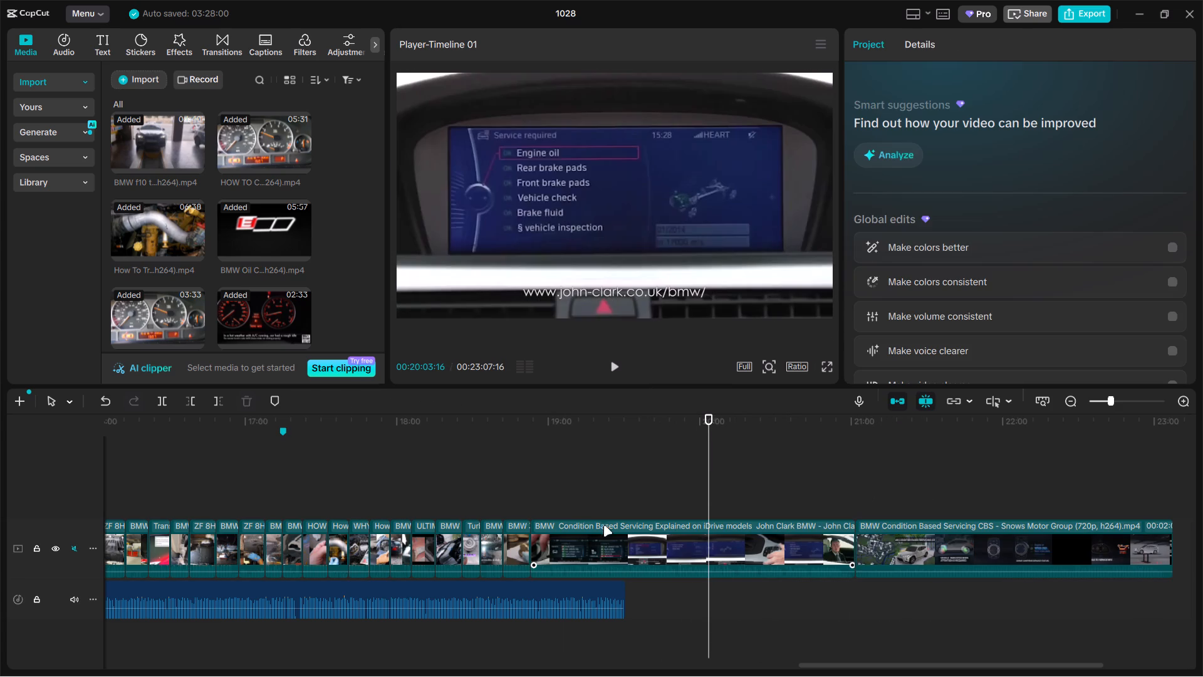
Split the Condition Based Servicing Explained clip at 00:19:02:29 and delete the part after it.
{"action": "left_click", "coordinate": [571, 505]}
{"action": "left_click_drag", "start_coordinate": [570, 505], "coordinate": [556, 502]}
{"action": "left_click", "coordinate": [605, 550]}
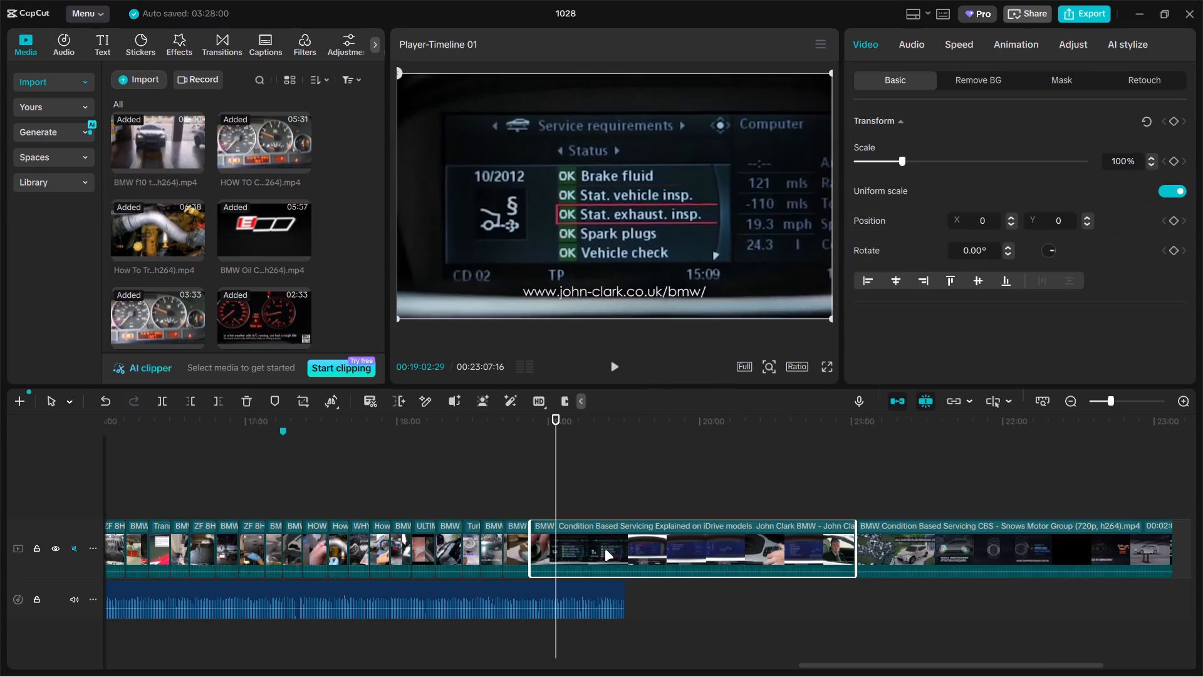
{"action": "key", "text": "ctrl+b"}
{"action": "key", "text": "BackSpace"}
Scale the Condition Based Servicing Explained excerpt to 152% to crop out the website caption.
{"action": "left_click", "coordinate": [543, 500]}
{"action": "left_click", "coordinate": [578, 248]}
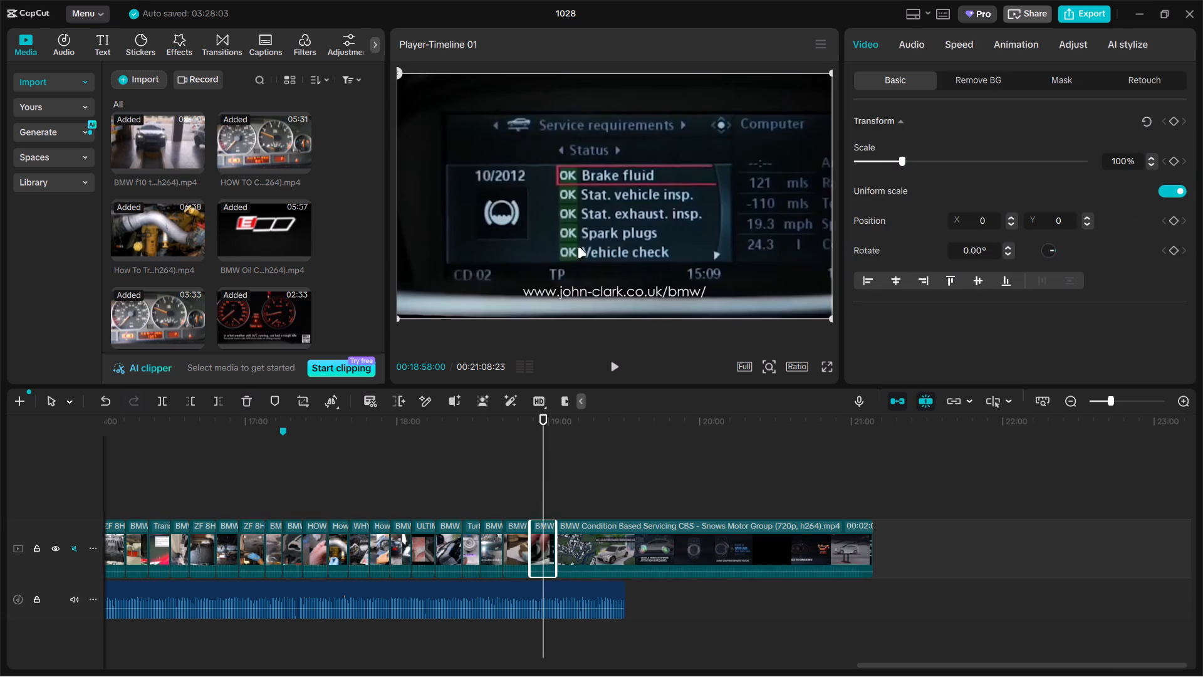
{"action": "left_click_drag", "start_coordinate": [901, 164], "coordinate": [925, 158]}
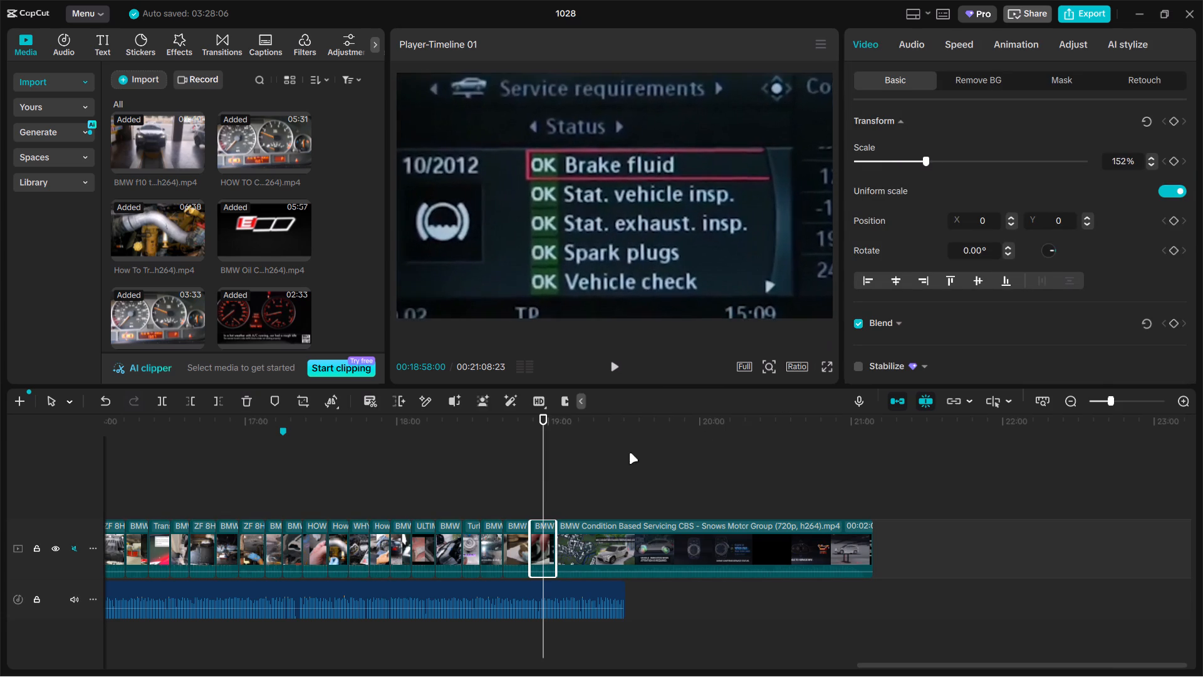
Review the BMW Condition Based Servicing CBS - Snows Motor Group clip and delete the whole clip from the timeline.
{"action": "left_click", "coordinate": [603, 475]}
{"action": "left_click_drag", "start_coordinate": [603, 475], "coordinate": [698, 467]}
{"action": "left_click", "coordinate": [727, 560]}
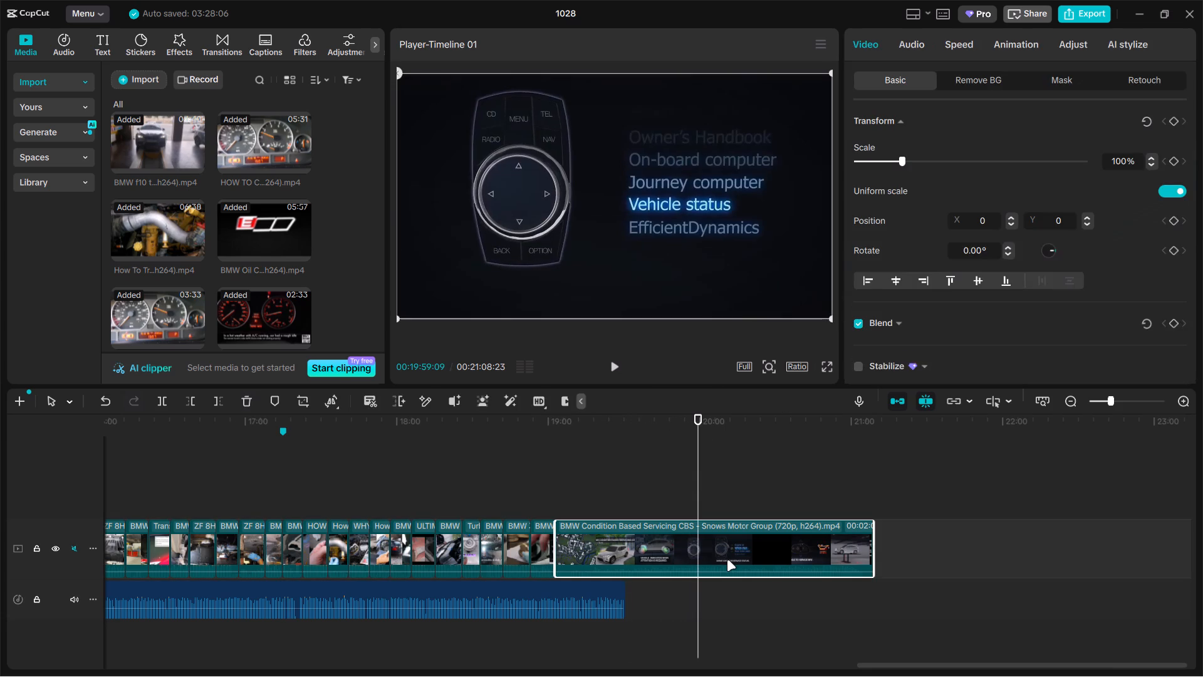
{"action": "key", "text": "BackSpace"}
Copy the How To excerpt with the yellow oil filter and place the duplicate at 00:19:02:29, at the end of the main video track.
{"action": "left_click", "coordinate": [553, 488]}
{"action": "left_click_drag", "start_coordinate": [553, 488], "coordinate": [583, 475]}
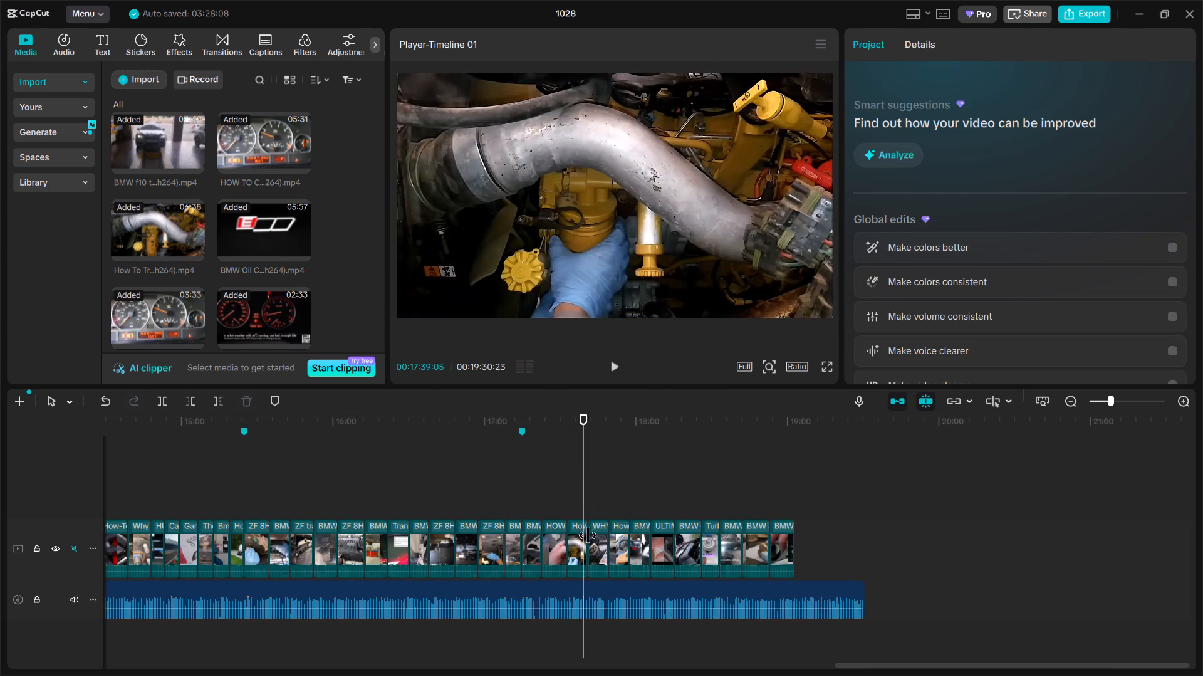
{"action": "scroll", "coordinate": [618, 525], "scroll_direction": "up", "scroll_amount": 5, "text": "ctrl"}
{"action": "left_click", "coordinate": [578, 541]}
{"action": "key", "text": "ctrl+c"}
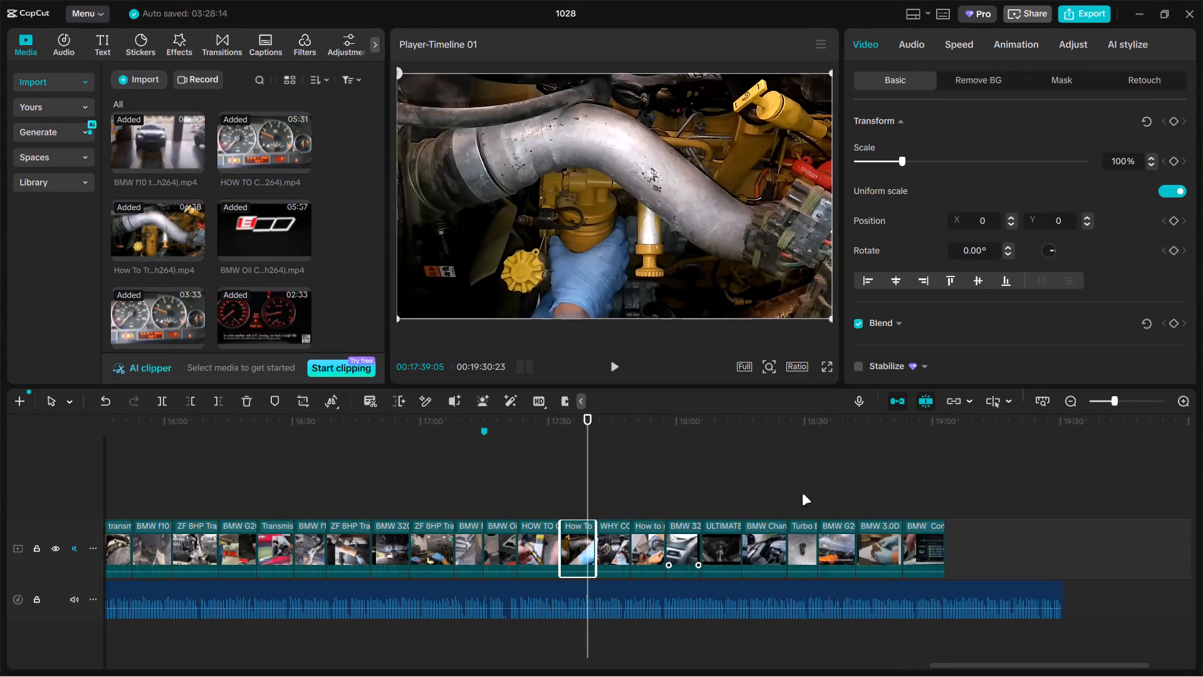
{"action": "left_click", "coordinate": [944, 488], "text": "ctrl"}
{"action": "key", "text": "ctrl+v"}
{"action": "left_click_drag", "start_coordinate": [955, 498], "coordinate": [957, 555]}
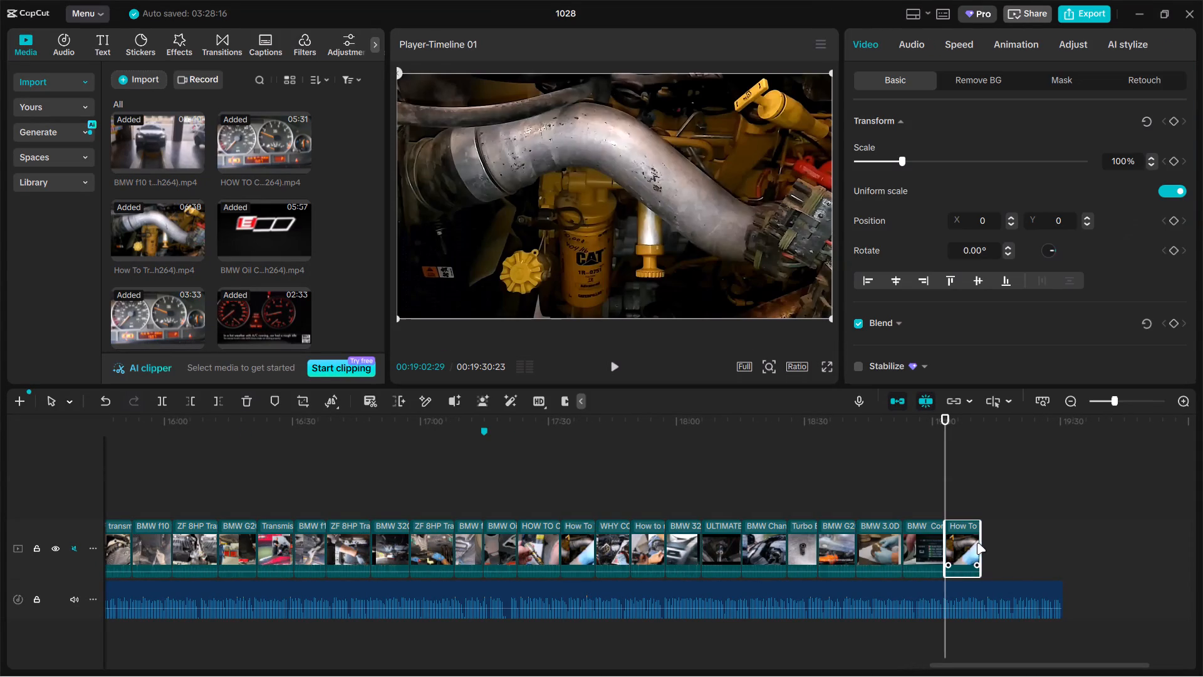
Extend the end of the duplicated How To excerpt and trim its start so it uses later footage.
{"action": "left_click_drag", "start_coordinate": [981, 543], "coordinate": [1016, 542]}
{"action": "left_click_drag", "start_coordinate": [944, 544], "coordinate": [985, 540]}
Copy the ULTIMATE BMW Oil Change DIY excerpt and place the duplicate at 00:19:11:05, at the end of the main video track.
{"action": "left_click", "coordinate": [672, 483]}
{"action": "left_click_drag", "start_coordinate": [672, 483], "coordinate": [733, 482]}
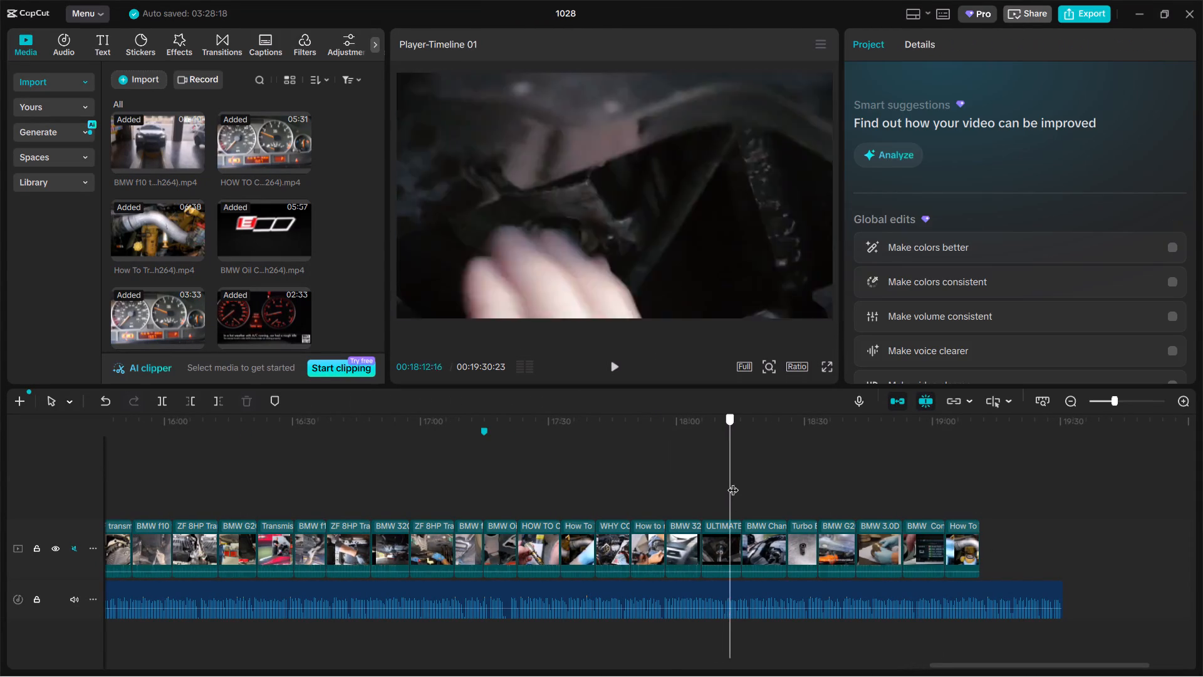
{"action": "left_click_drag", "start_coordinate": [733, 482], "coordinate": [723, 489]}
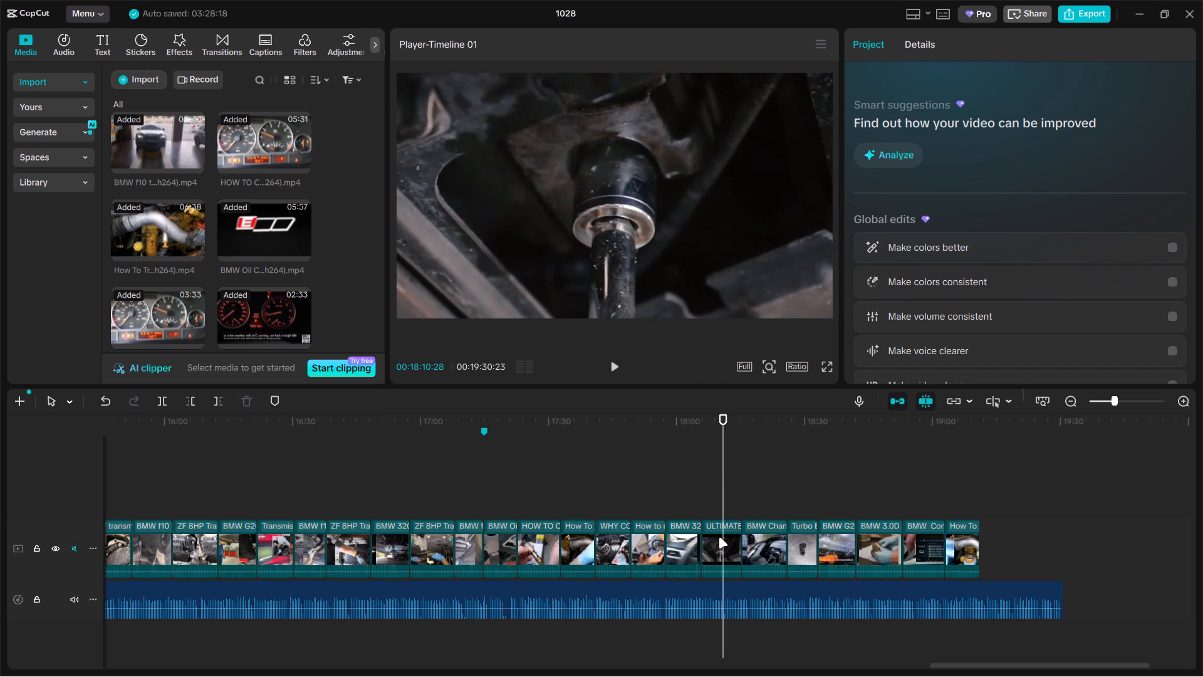
{"action": "left_click", "coordinate": [719, 537]}
{"action": "key", "text": "ctrl+c"}
{"action": "left_click", "coordinate": [980, 496], "text": "ctrl"}
{"action": "key", "text": "ctrl+v"}
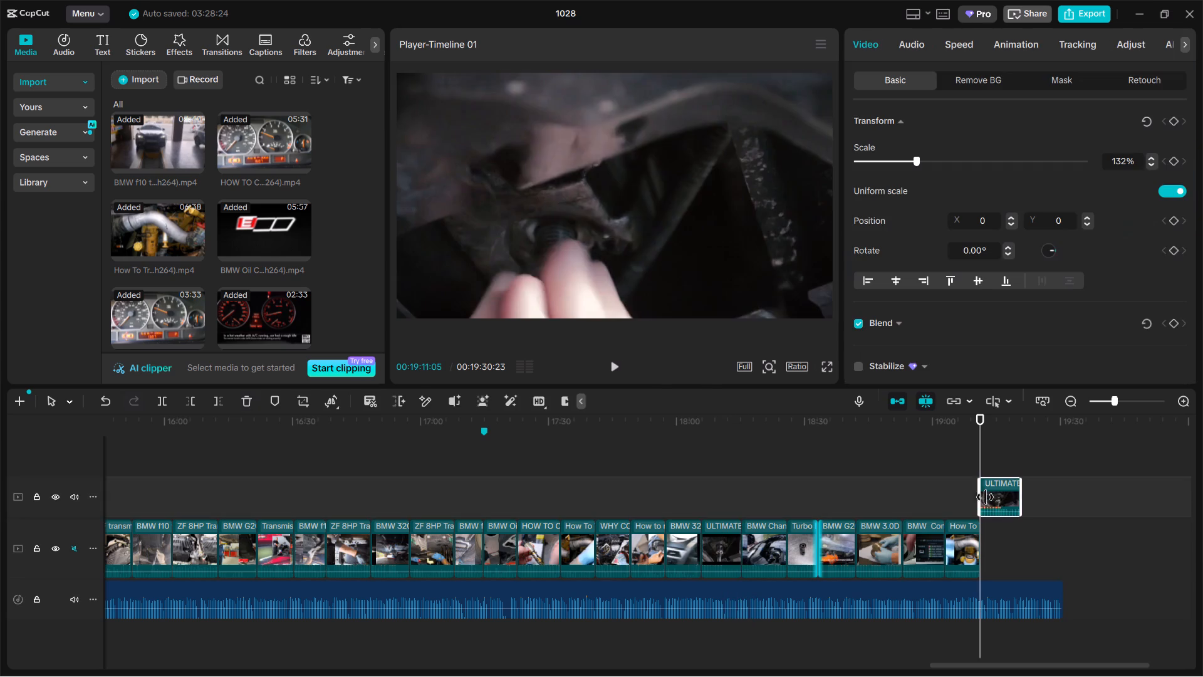
{"action": "left_click_drag", "start_coordinate": [995, 495], "coordinate": [997, 545]}
Extend the end of the duplicated ULTIMATE BMW Oil Change excerpt on the main track and trim its start so it uses later footage.
{"action": "left_click_drag", "start_coordinate": [1019, 540], "coordinate": [1073, 538]}
{"action": "left_click_drag", "start_coordinate": [984, 548], "coordinate": [1016, 543]}
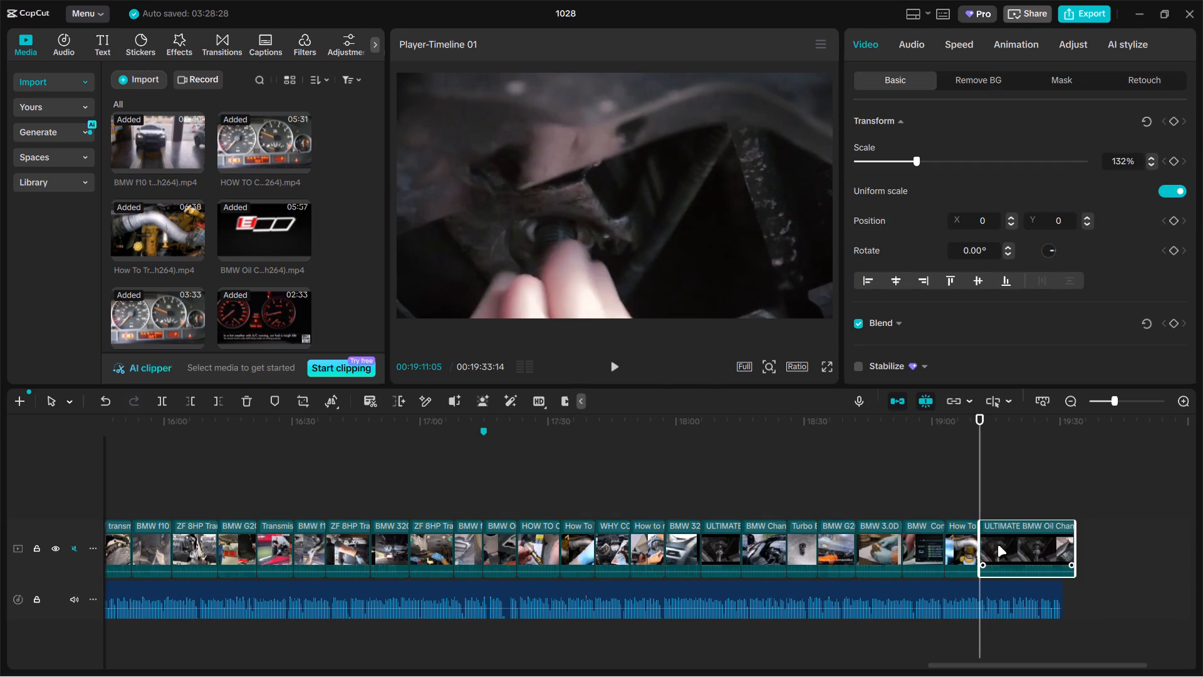
{"action": "left_click_drag", "start_coordinate": [980, 545], "coordinate": [1025, 545]}
{"action": "left_click_drag", "start_coordinate": [982, 495], "coordinate": [1014, 495]}
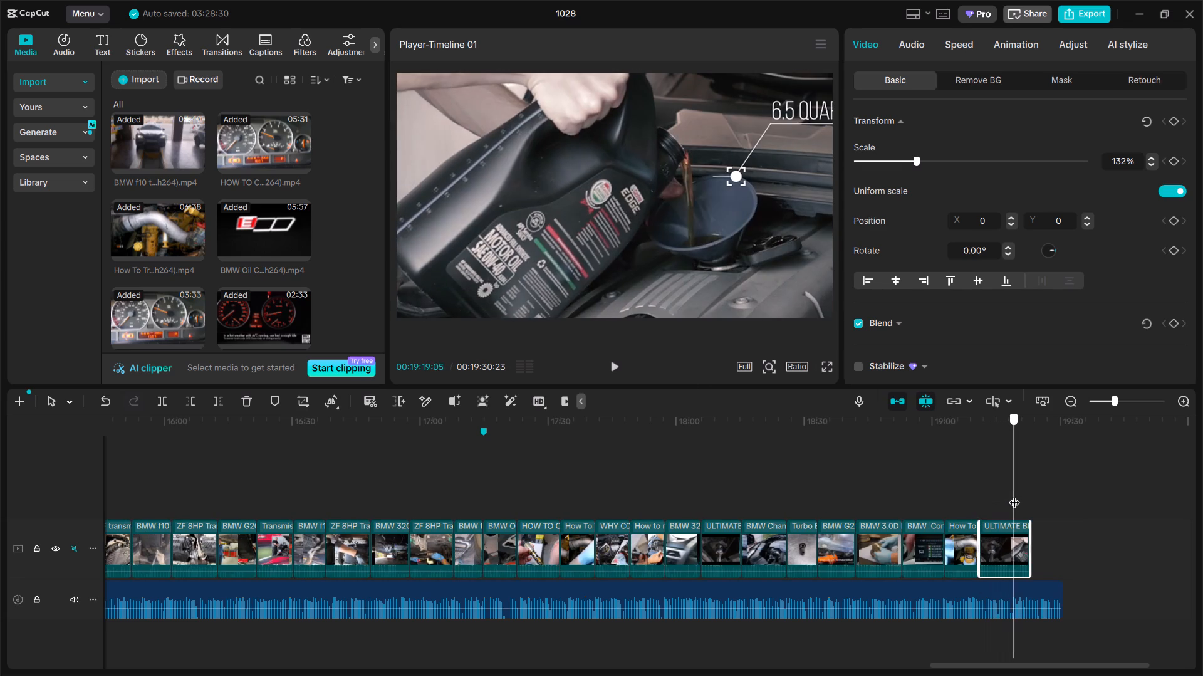
Copy the BMW Change Your excerpt at 00:18:19:25 and place the duplicate at 00:19:22:28, at the end of the main video track.
{"action": "left_click_drag", "start_coordinate": [1014, 495], "coordinate": [830, 481]}
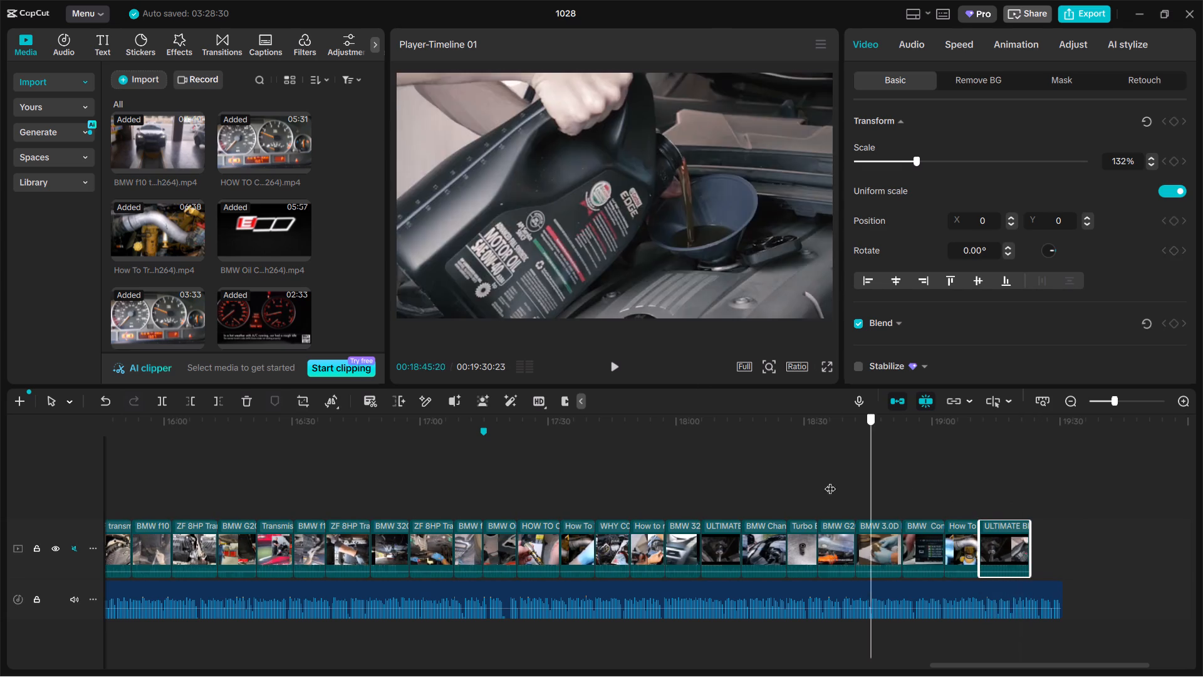
{"action": "left_click_drag", "start_coordinate": [830, 481], "coordinate": [761, 467]}
{"action": "left_click", "coordinate": [774, 535]}
{"action": "key", "text": "ctrl+c"}
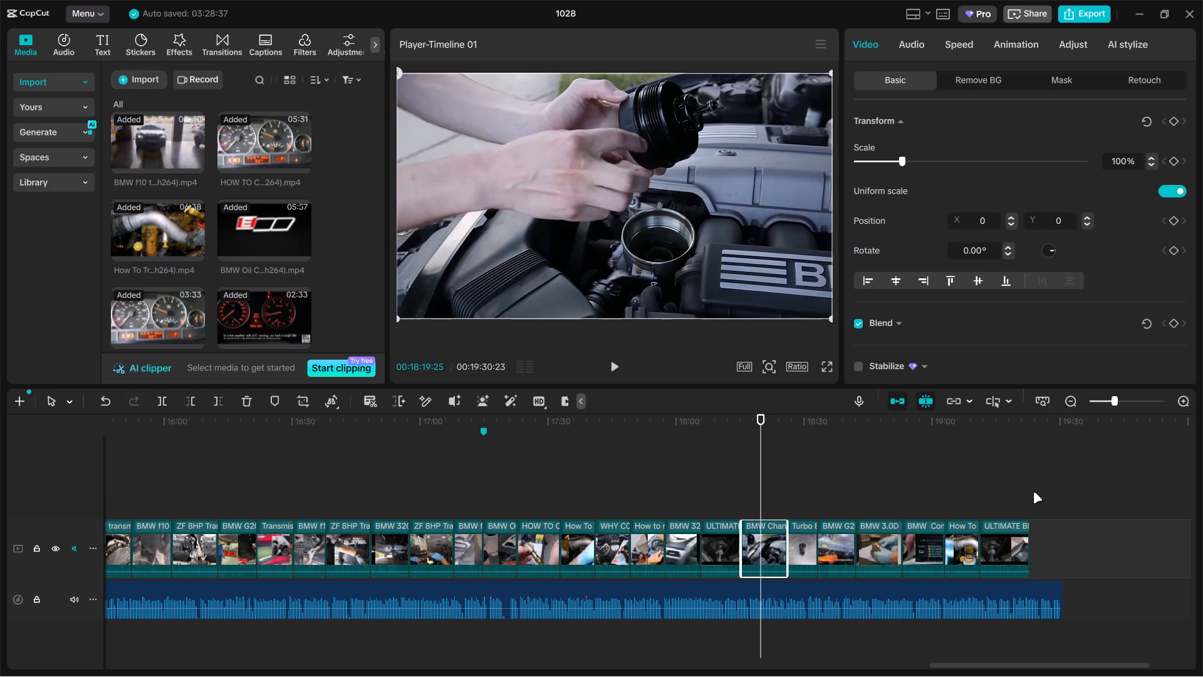
{"action": "left_click", "coordinate": [1031, 495], "text": "ctrl"}
{"action": "key", "text": "ctrl+v"}
{"action": "left_click_drag", "start_coordinate": [1052, 499], "coordinate": [1056, 541]}
Extend the end of the duplicated BMW Change Your excerpt and trim its start so it uses later footage.
{"action": "left_click_drag", "start_coordinate": [1075, 532], "coordinate": [1113, 527]}
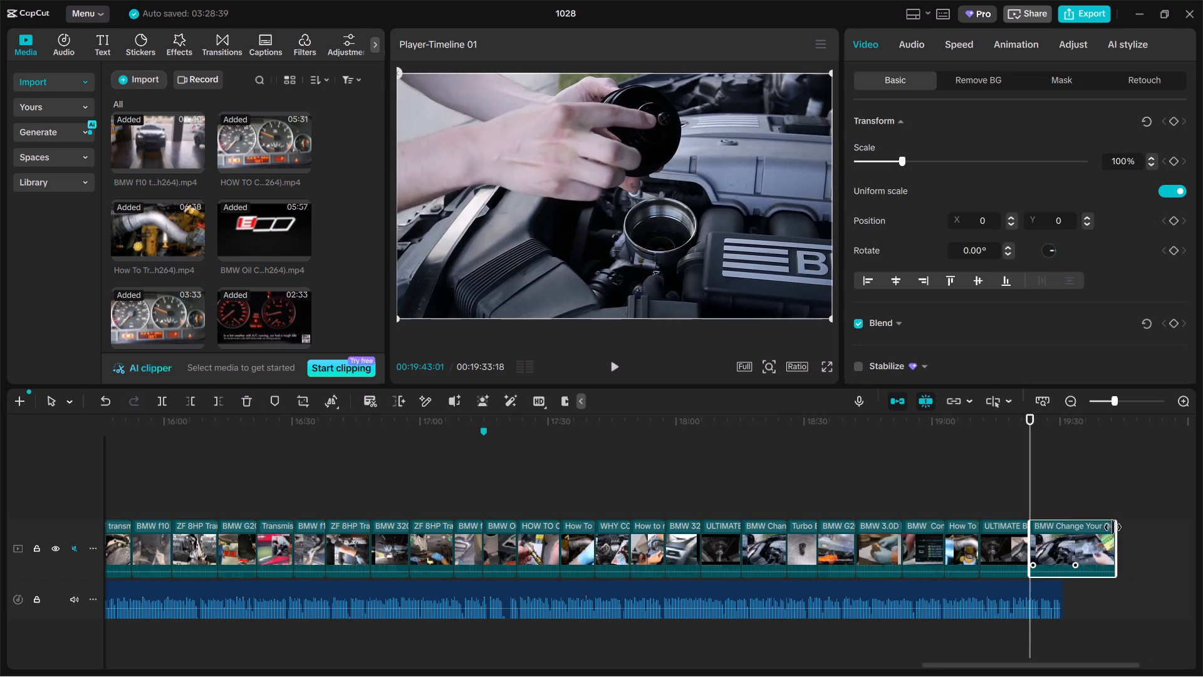
{"action": "left_click_drag", "start_coordinate": [1113, 527], "coordinate": [1119, 527]}
{"action": "left_click_drag", "start_coordinate": [1030, 543], "coordinate": [1083, 540]}
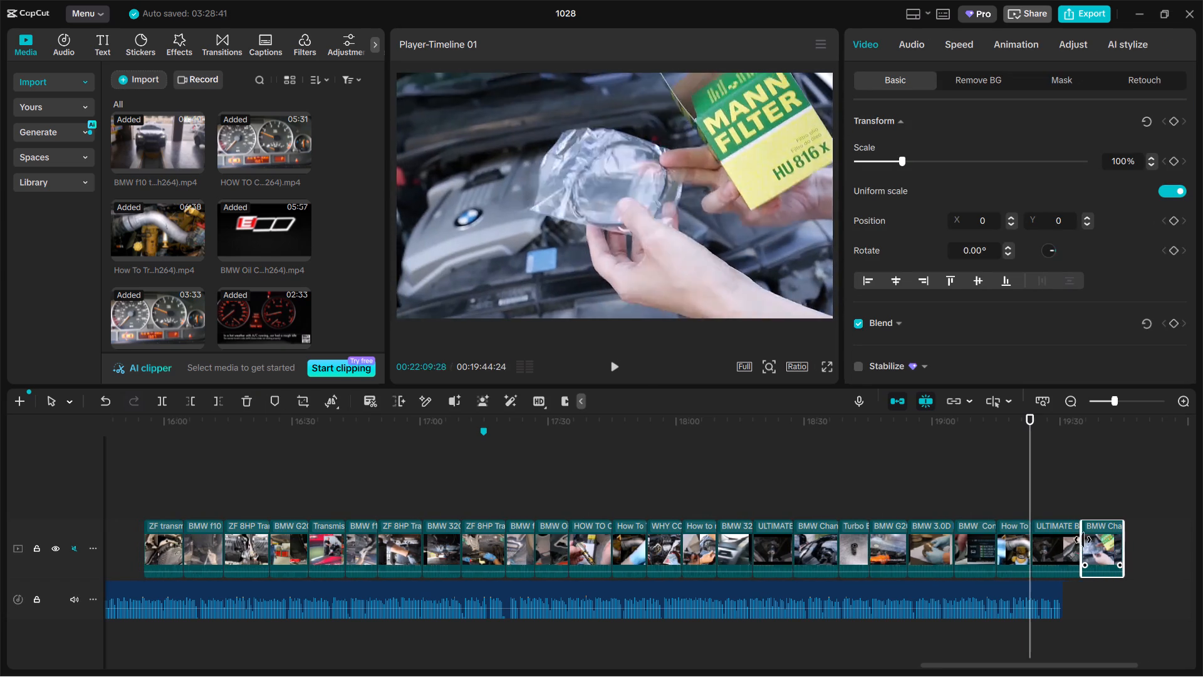
{"action": "left_click_drag", "start_coordinate": [1083, 540], "coordinate": [1085, 539]}
Shorten the end of the last ULTIMATE BMW Oil Change excerpt to cut out the 6.5 quarts overlay.
{"action": "left_click", "coordinate": [1019, 540]}
{"action": "left_click_drag", "start_coordinate": [1029, 537], "coordinate": [1015, 539]}
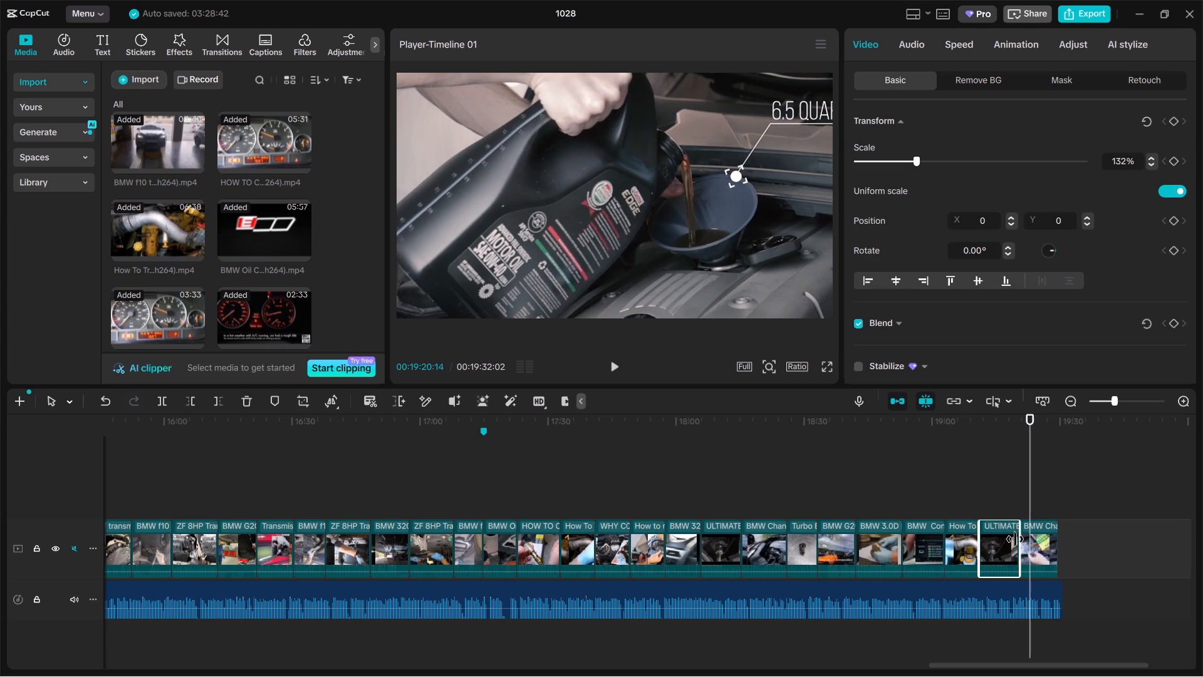
{"action": "left_click_drag", "start_coordinate": [1015, 539], "coordinate": [1001, 541]}
Copy the BMW Oil excerpt near 00:17:17 and paste the duplicate above the main video track at 00:19:26:04.
{"action": "left_click", "coordinate": [758, 490]}
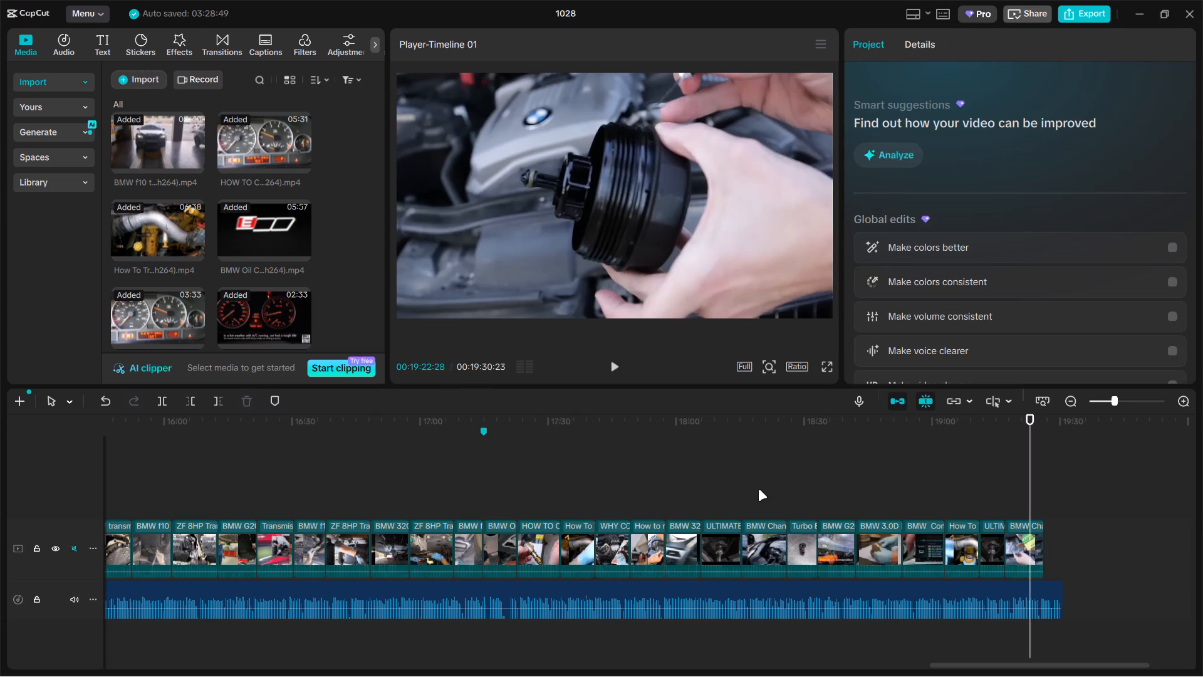
{"action": "left_click", "coordinate": [627, 491]}
{"action": "left_click_drag", "start_coordinate": [627, 491], "coordinate": [624, 491]}
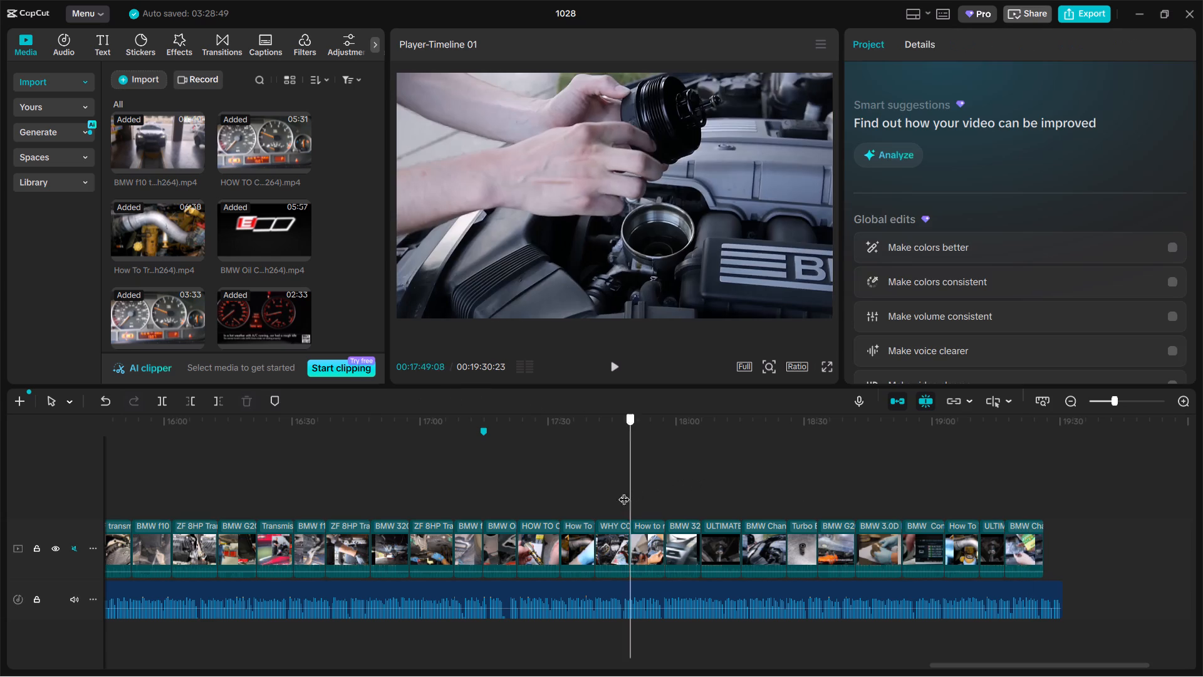
{"action": "left_click_drag", "start_coordinate": [624, 491], "coordinate": [494, 490]}
{"action": "left_click", "coordinate": [486, 549]}
{"action": "key", "text": "ctrl+c"}
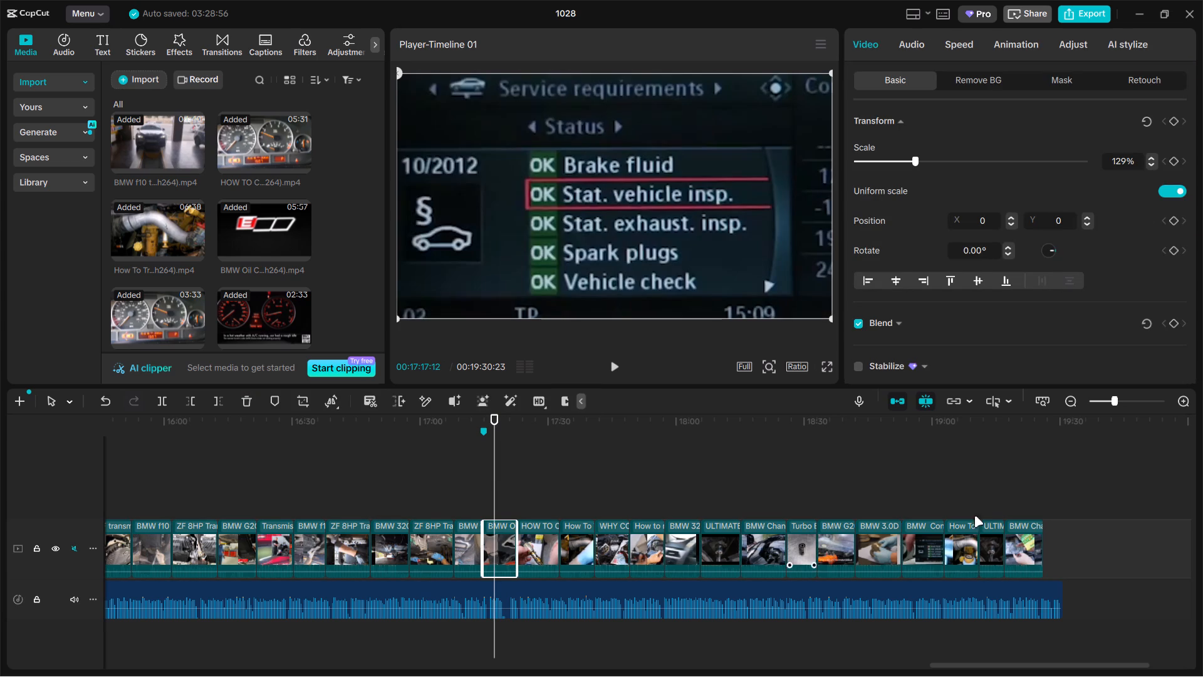
{"action": "left_click", "coordinate": [1039, 495], "text": "ctrl"}
{"action": "key", "text": "ctrl+v"}
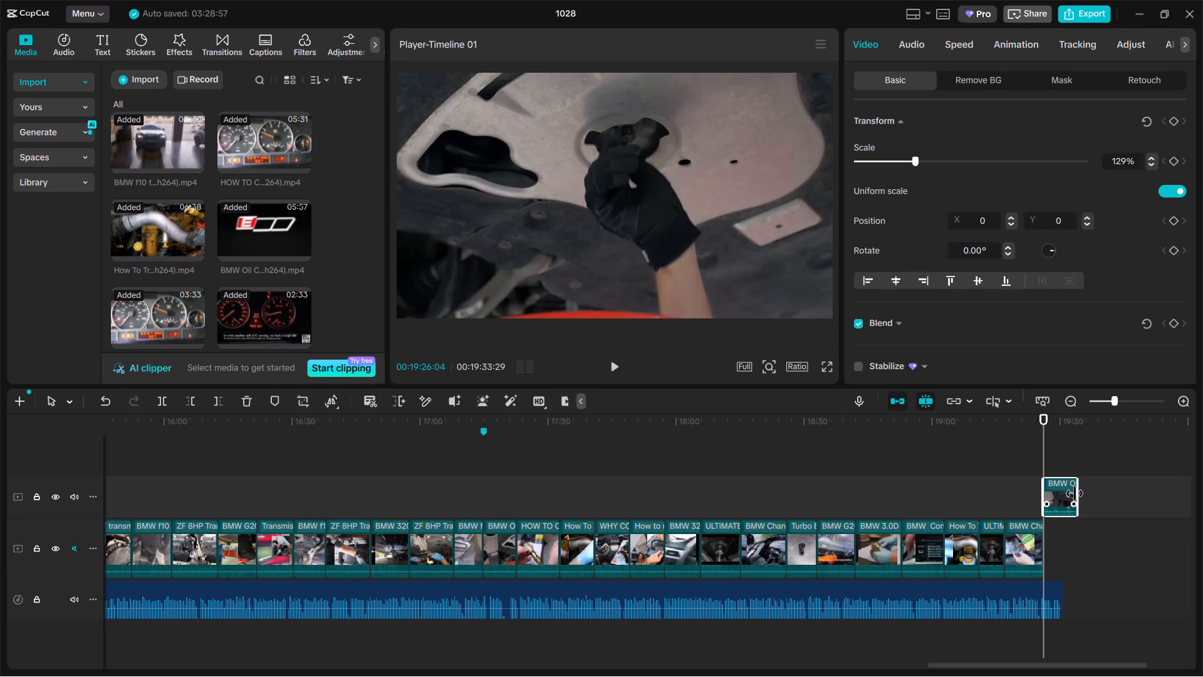
Retrim the duplicated BMW Oil excerpt to later footage, insert it between the last ULTIMATE and BMW Change excerpts, and shorten its end.
{"action": "left_click_drag", "start_coordinate": [1078, 493], "coordinate": [1103, 491]}
{"action": "left_click_drag", "start_coordinate": [1044, 496], "coordinate": [1069, 495]}
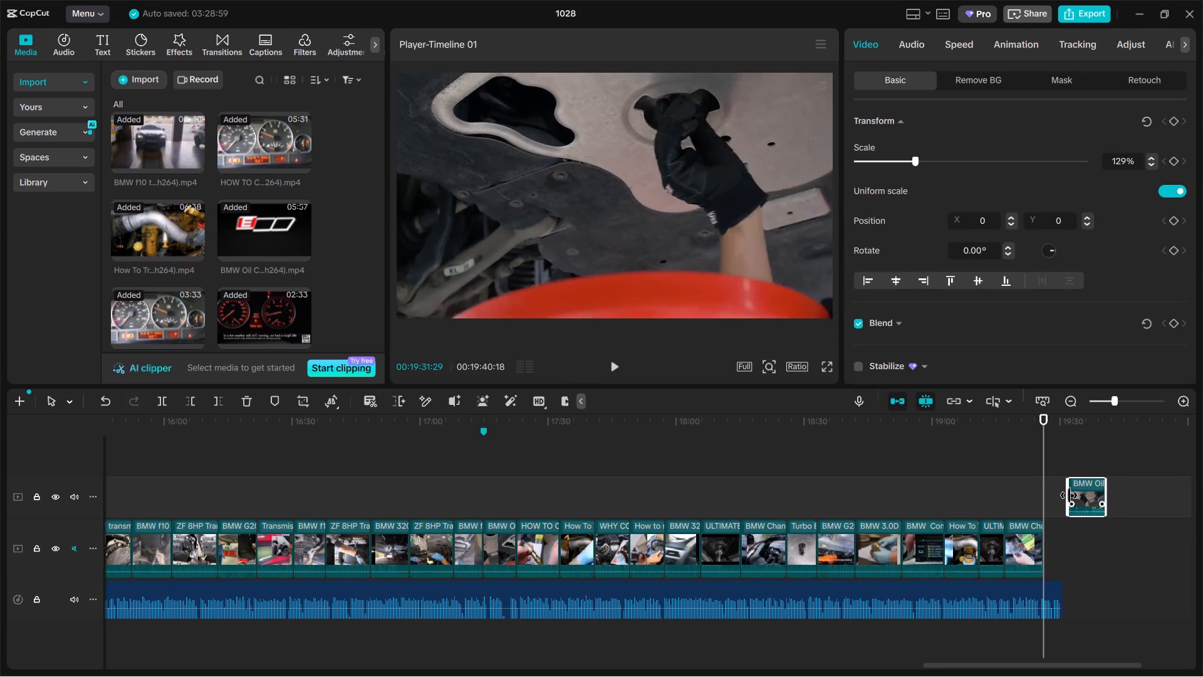
{"action": "left_click_drag", "start_coordinate": [1069, 495], "coordinate": [1070, 495]}
{"action": "left_click_drag", "start_coordinate": [1091, 493], "coordinate": [1024, 542]}
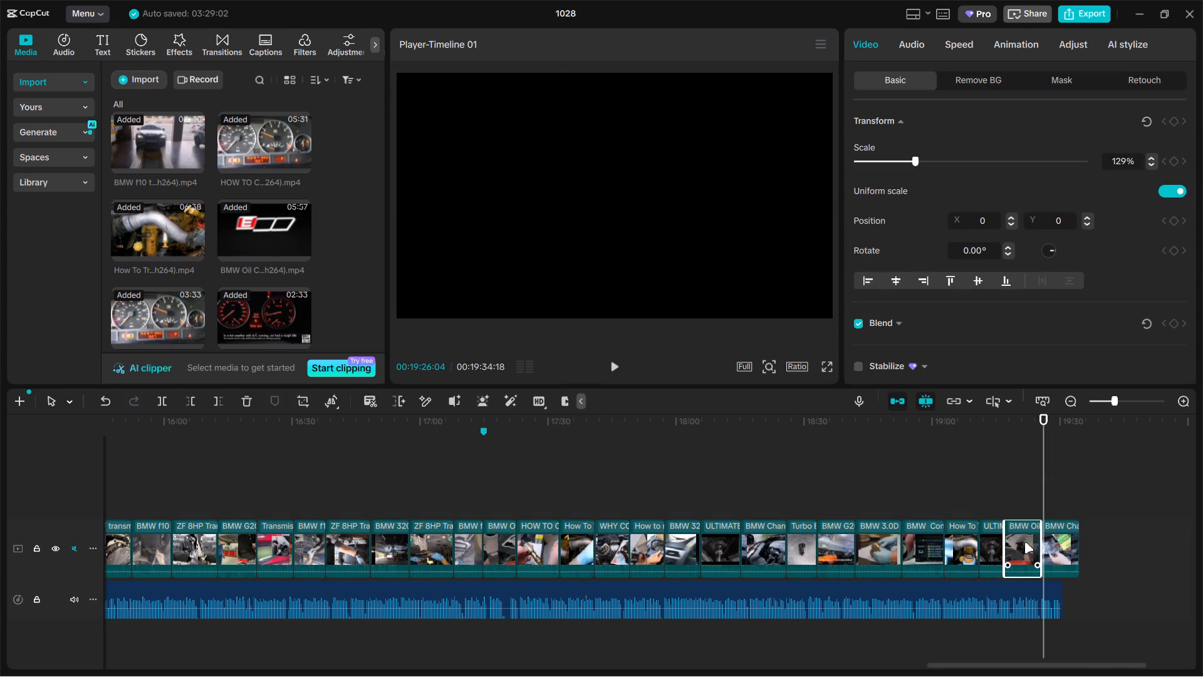
{"action": "left_click_drag", "start_coordinate": [1043, 542], "coordinate": [1027, 544]}
Trim the end of the final BMW Change Your excerpt to match the end of the audio track.
{"action": "left_click", "coordinate": [1046, 541]}
{"action": "left_click_drag", "start_coordinate": [1068, 540], "coordinate": [1055, 540]}
Review the video from its beginning and scale the B58 Oil Change excerpt at 00:00:28:22 to 120% to crop its black bars.
{"action": "scroll", "coordinate": [1068, 513], "scroll_direction": "down", "scroll_amount": 5, "text": "ctrl"}
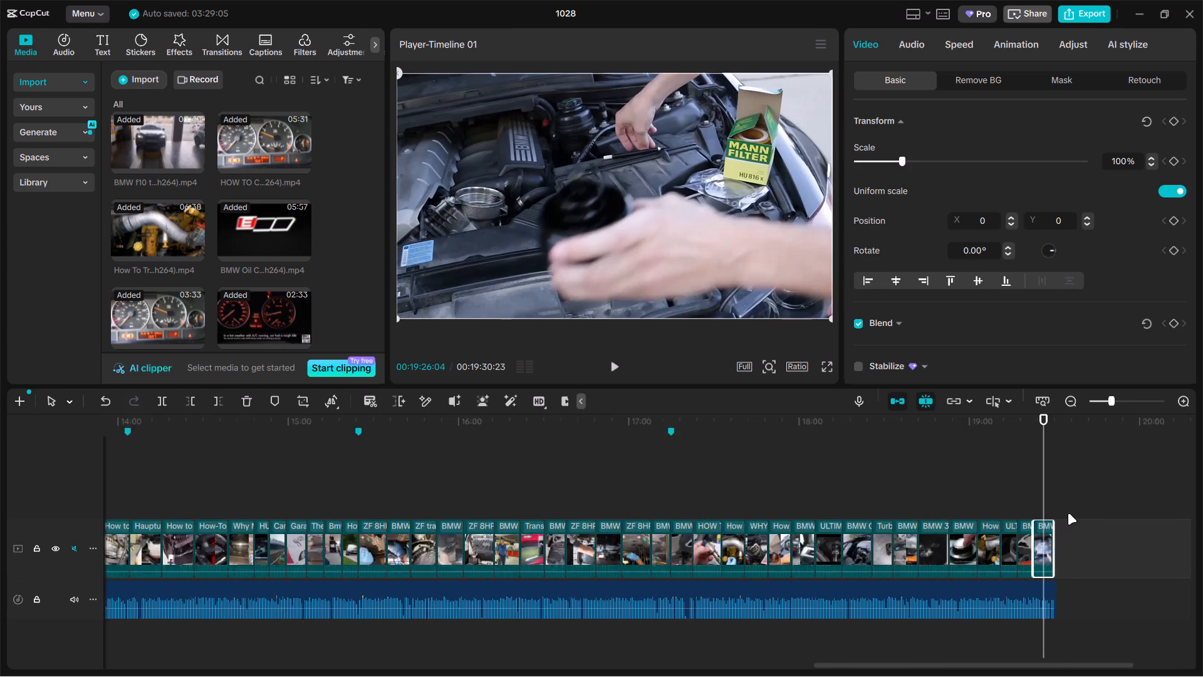
{"action": "scroll", "coordinate": [1068, 513], "scroll_direction": "down", "scroll_amount": 14, "text": "ctrl"}
{"action": "scroll", "coordinate": [359, 496], "scroll_direction": "down", "scroll_amount": 6, "text": "ctrl"}
{"action": "left_click", "coordinate": [273, 486]}
{"action": "left_click_drag", "start_coordinate": [266, 487], "coordinate": [113, 493]}
{"action": "scroll", "coordinate": [232, 490], "scroll_direction": "up", "scroll_amount": 13, "text": "ctrl"}
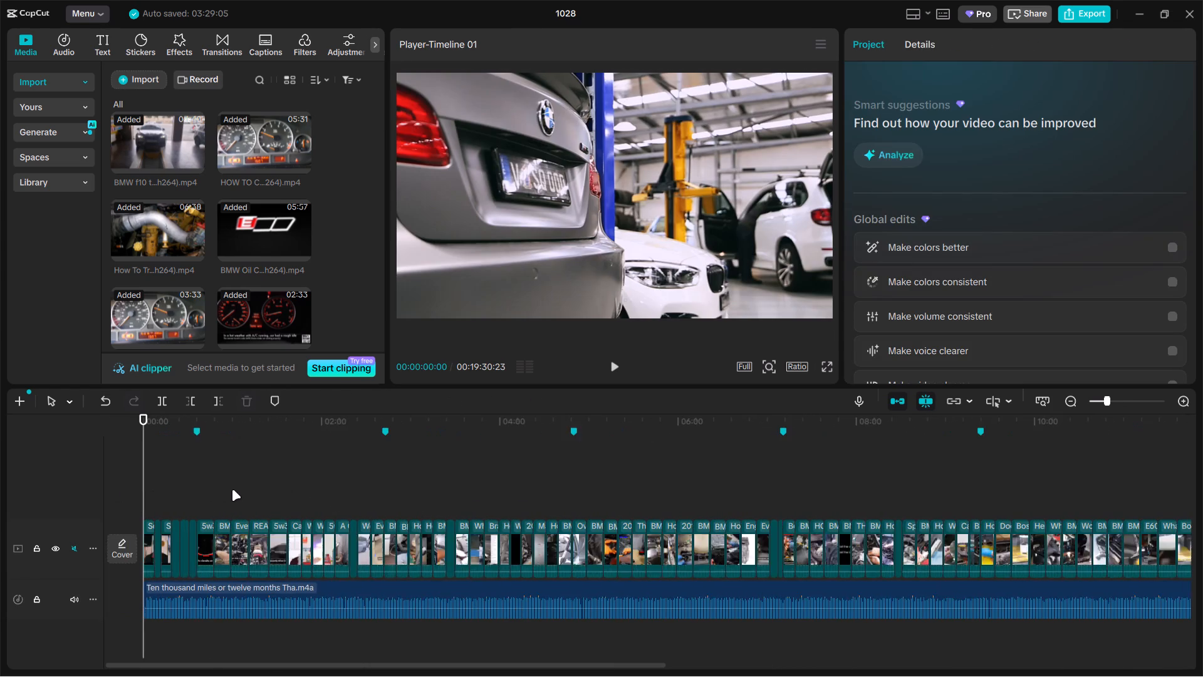
{"action": "scroll", "coordinate": [232, 490], "scroll_direction": "up", "scroll_amount": 16, "text": "ctrl"}
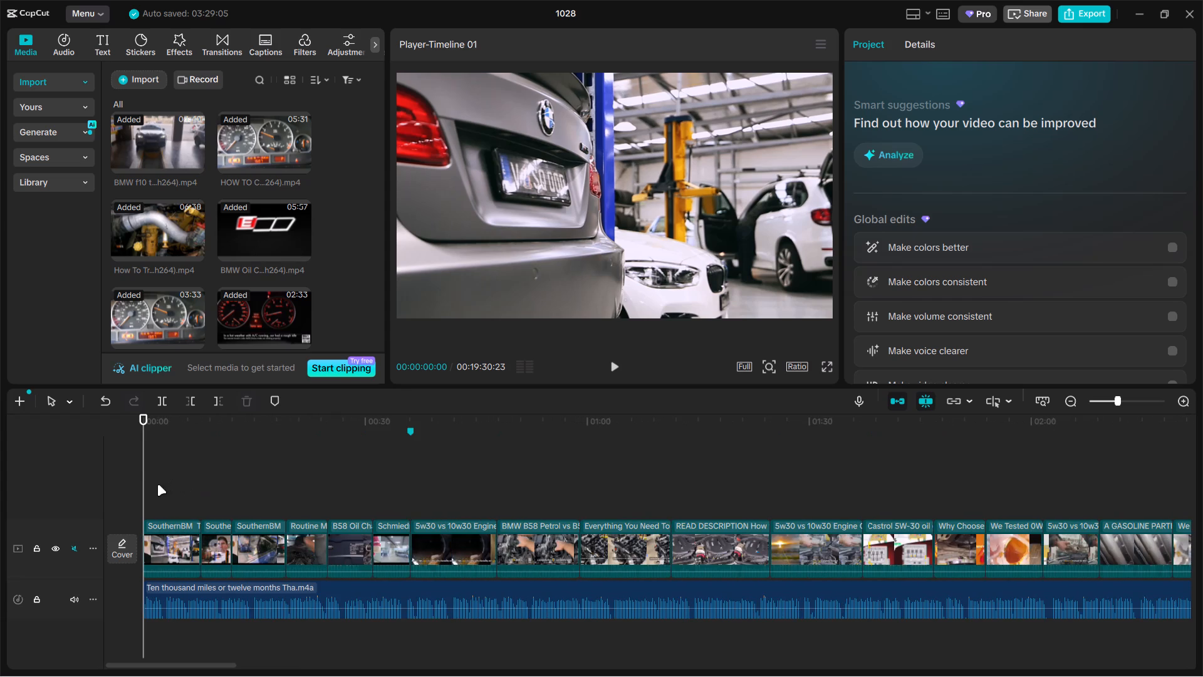
{"action": "left_click_drag", "start_coordinate": [146, 490], "coordinate": [276, 464]}
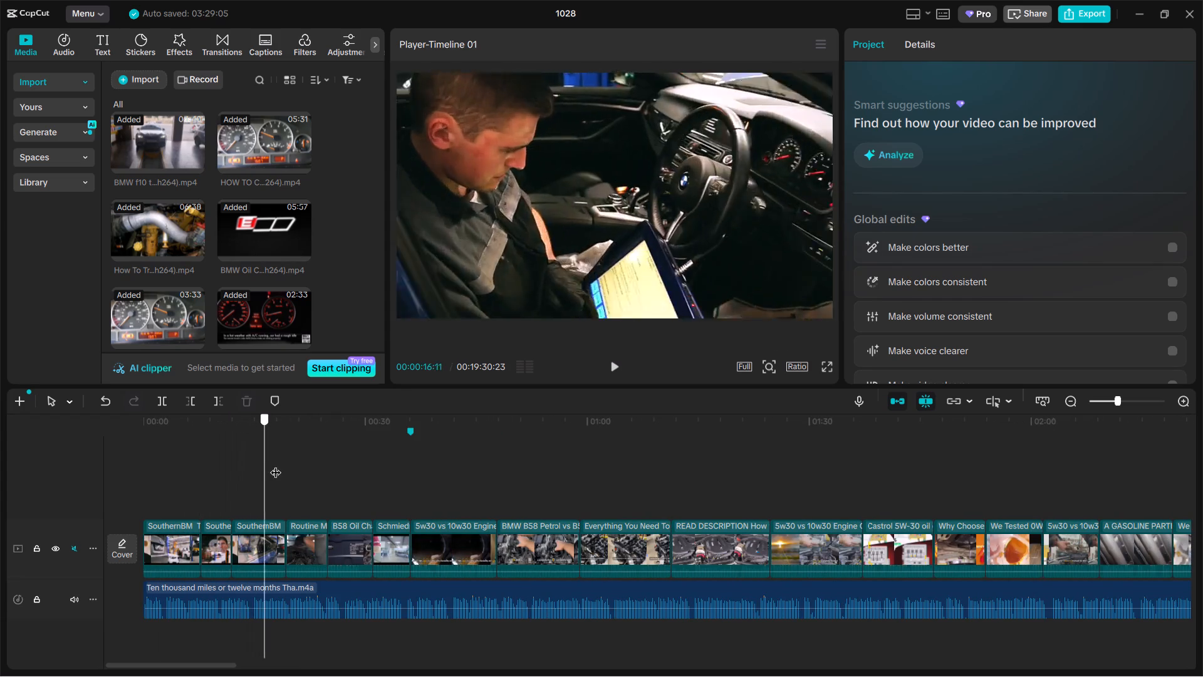
{"action": "left_click_drag", "start_coordinate": [276, 464], "coordinate": [356, 480]}
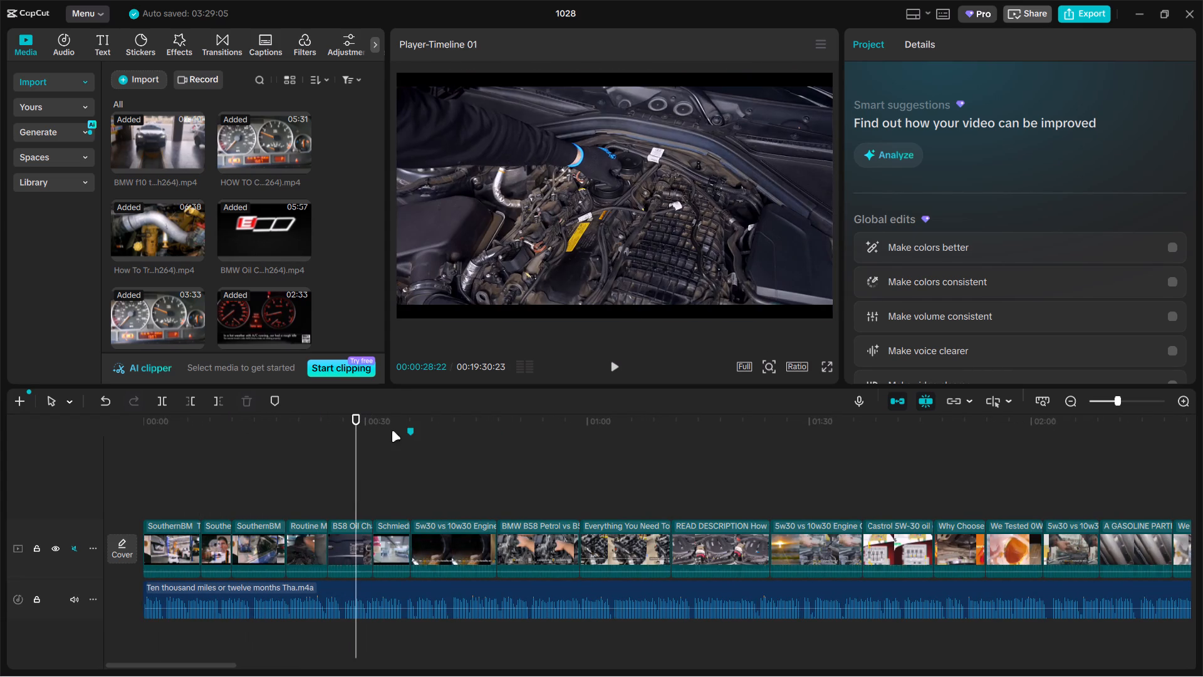
{"action": "left_click", "coordinate": [599, 237]}
{"action": "left_click_drag", "start_coordinate": [905, 160], "coordinate": [911, 159]}
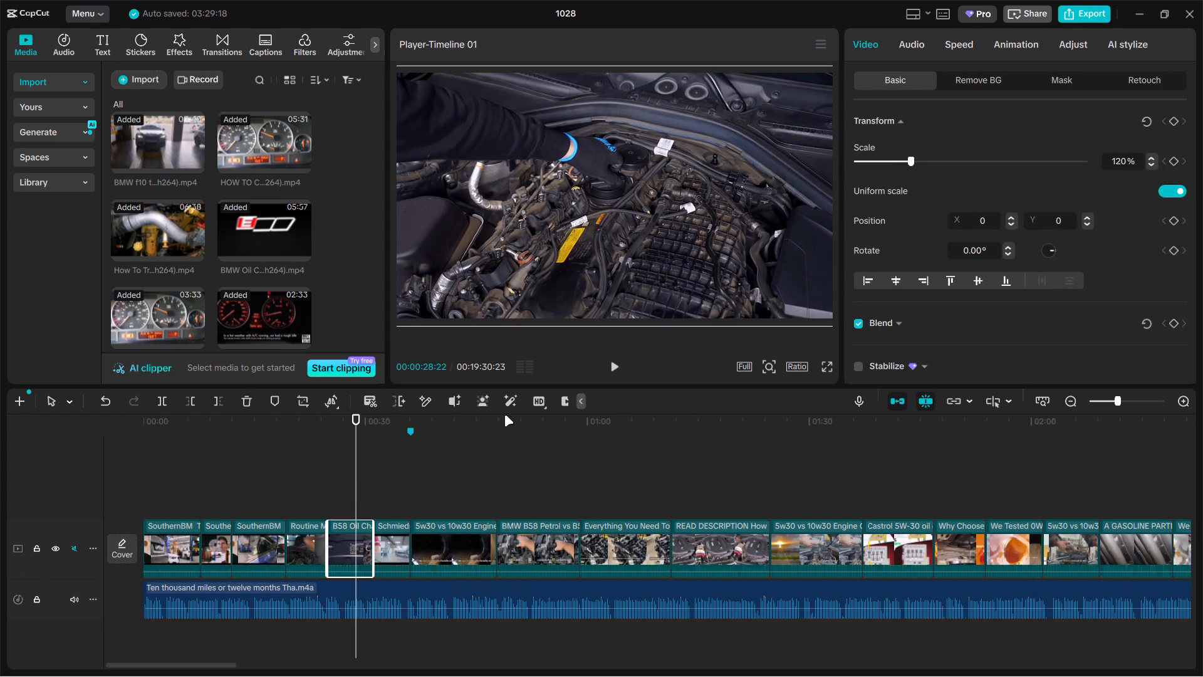
Check the following excerpts and scale the What Brake Fluid excerpt at 00:03:46:14 to 126% to crop out the FCP Euro logo.
{"action": "left_click_drag", "start_coordinate": [355, 466], "coordinate": [489, 464]}
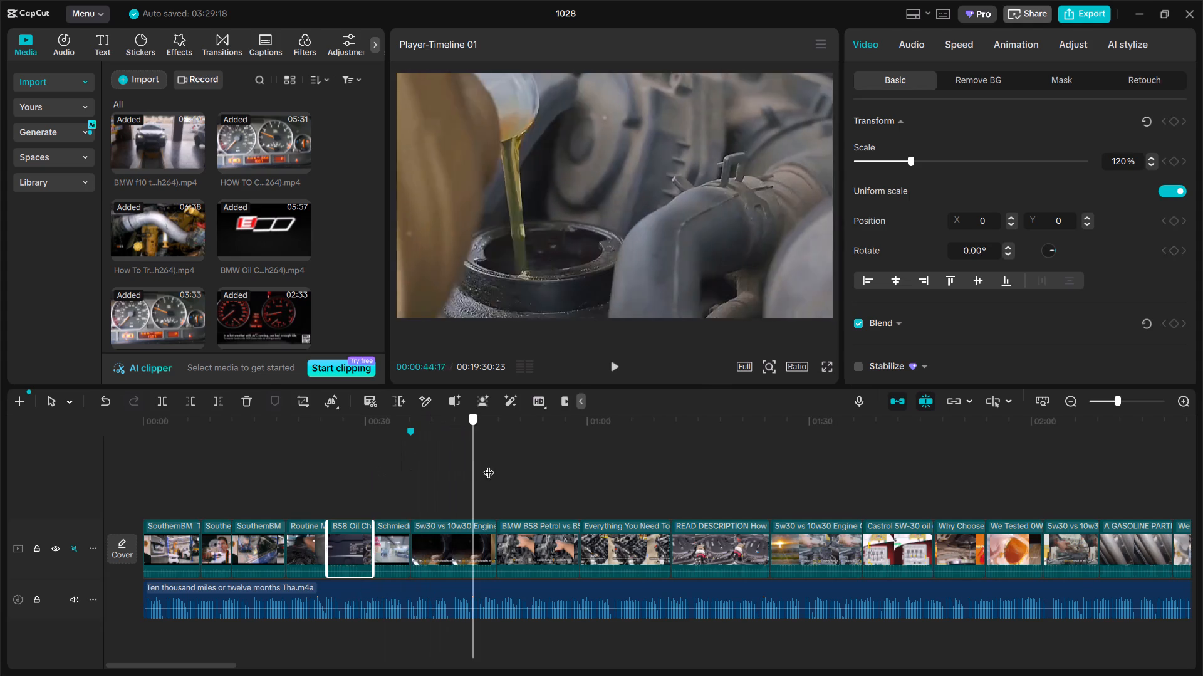
{"action": "left_click_drag", "start_coordinate": [489, 464], "coordinate": [869, 443]}
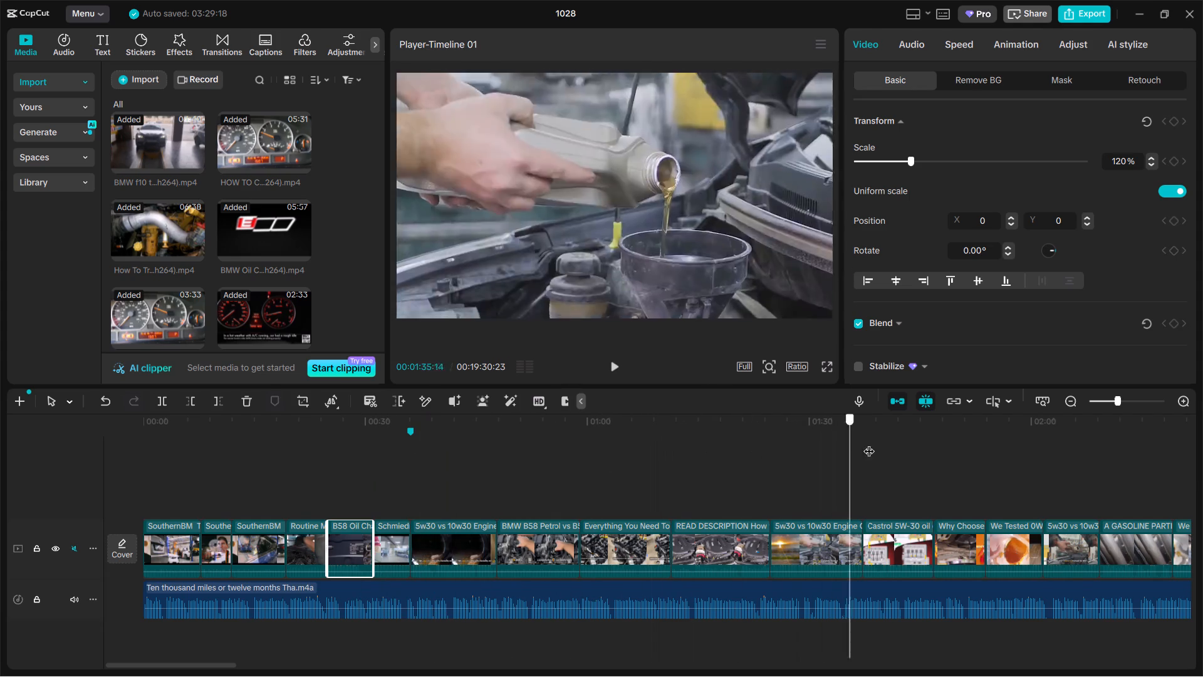
{"action": "left_click_drag", "start_coordinate": [869, 443], "coordinate": [1150, 441]}
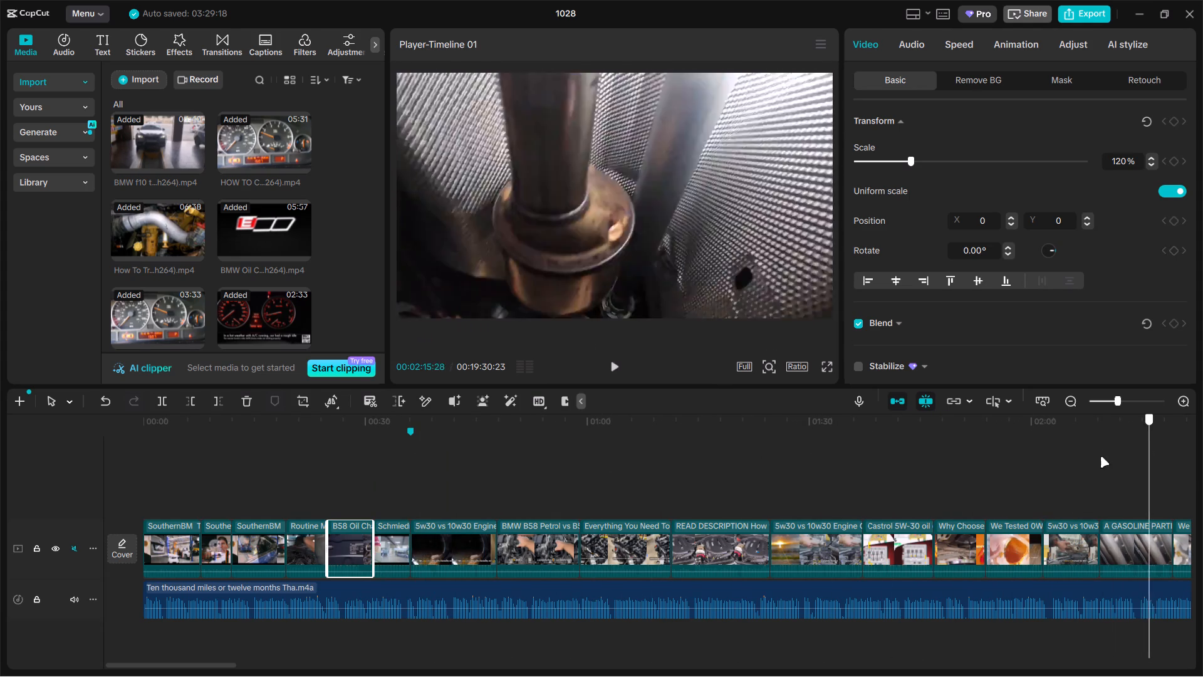
{"action": "left_click_drag", "start_coordinate": [1035, 492], "coordinate": [905, 513]}
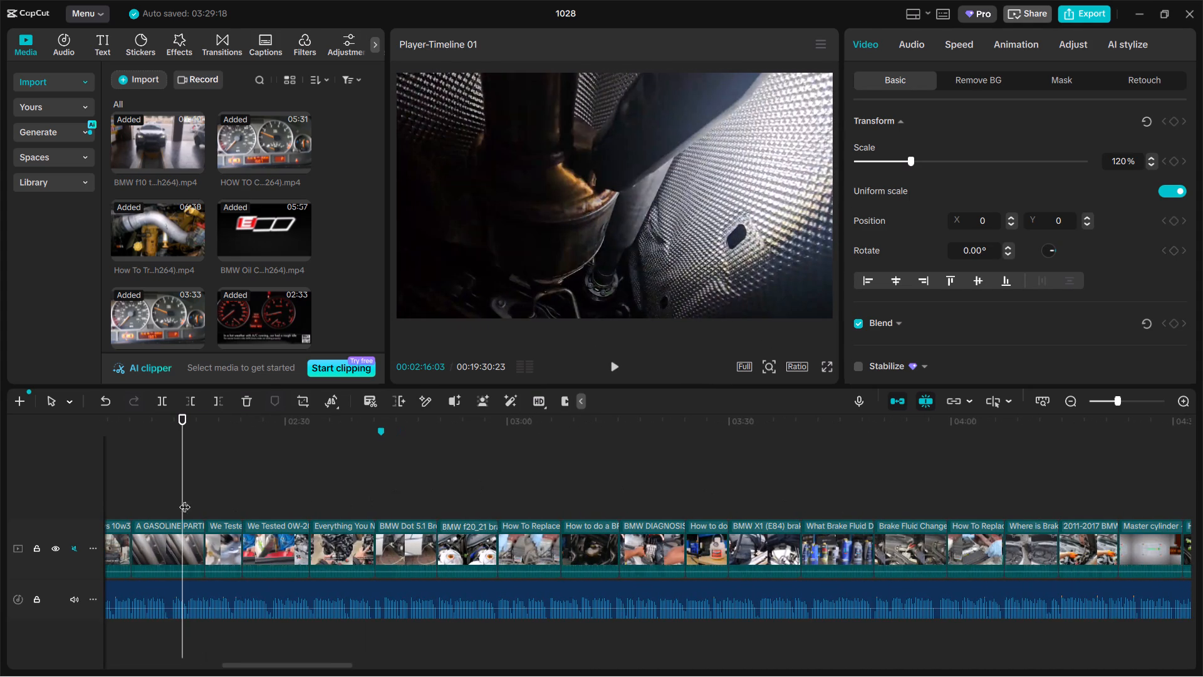
{"action": "left_click_drag", "start_coordinate": [181, 489], "coordinate": [391, 453]}
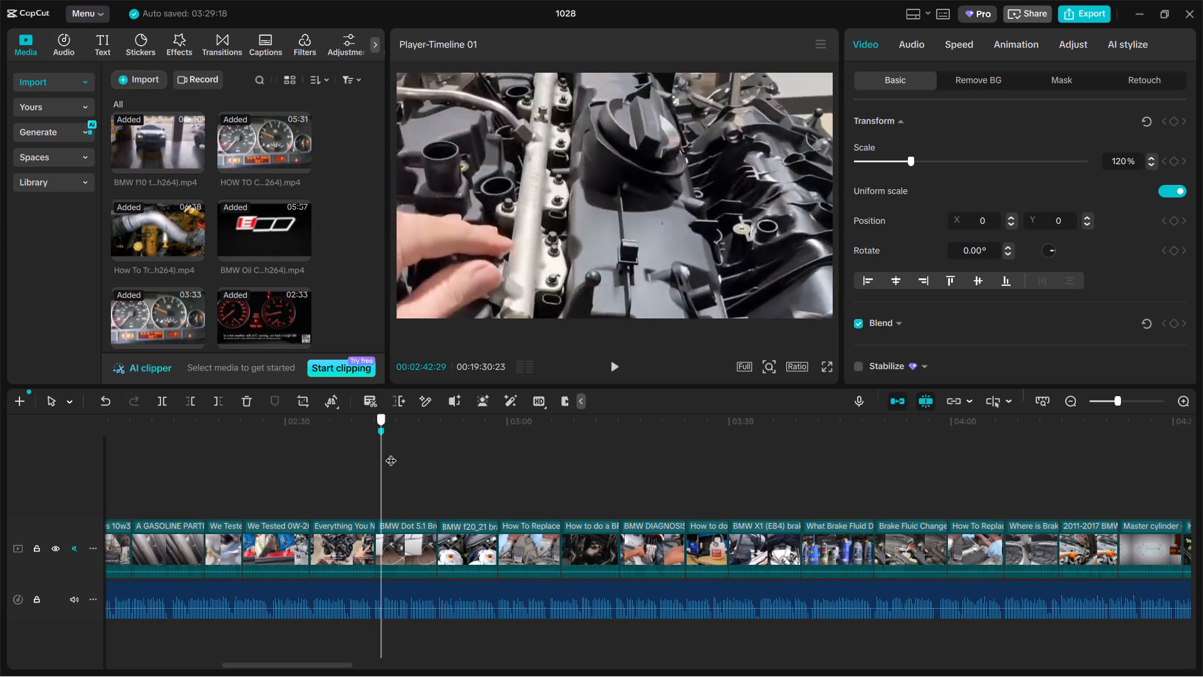
{"action": "left_click_drag", "start_coordinate": [391, 453], "coordinate": [673, 408]}
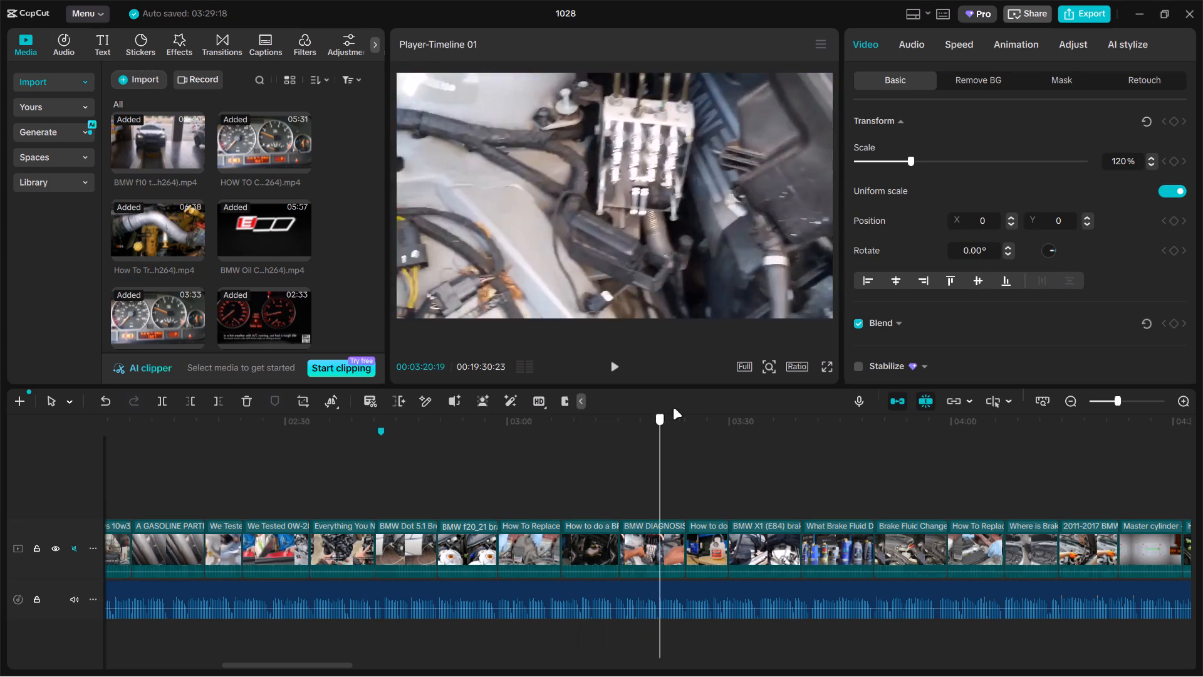
{"action": "left_click_drag", "start_coordinate": [673, 408], "coordinate": [897, 406]}
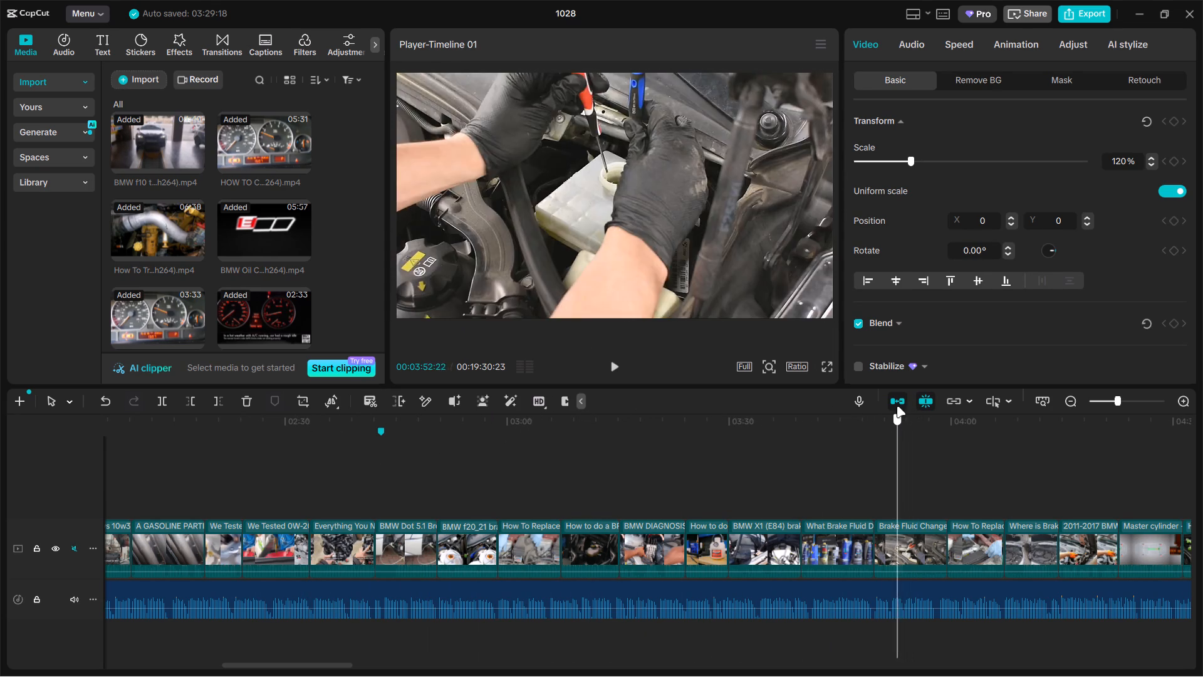
{"action": "left_click_drag", "start_coordinate": [897, 406], "coordinate": [851, 400]}
{"action": "left_click", "coordinate": [692, 133]}
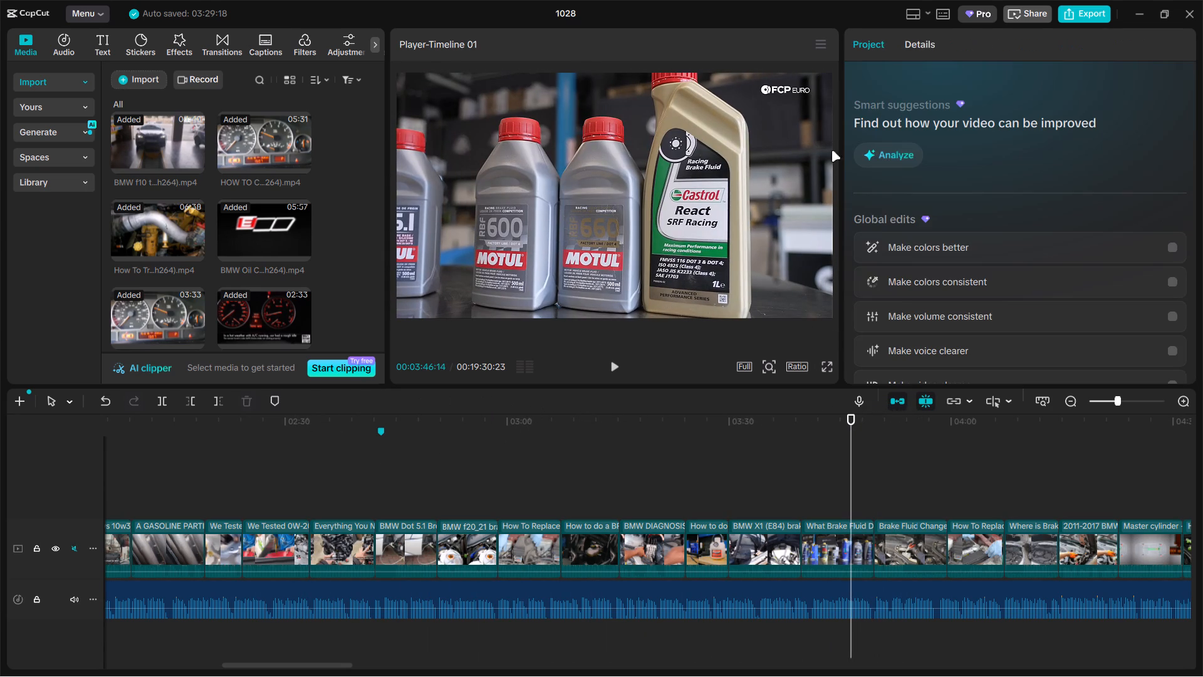
{"action": "left_click", "coordinate": [843, 537]}
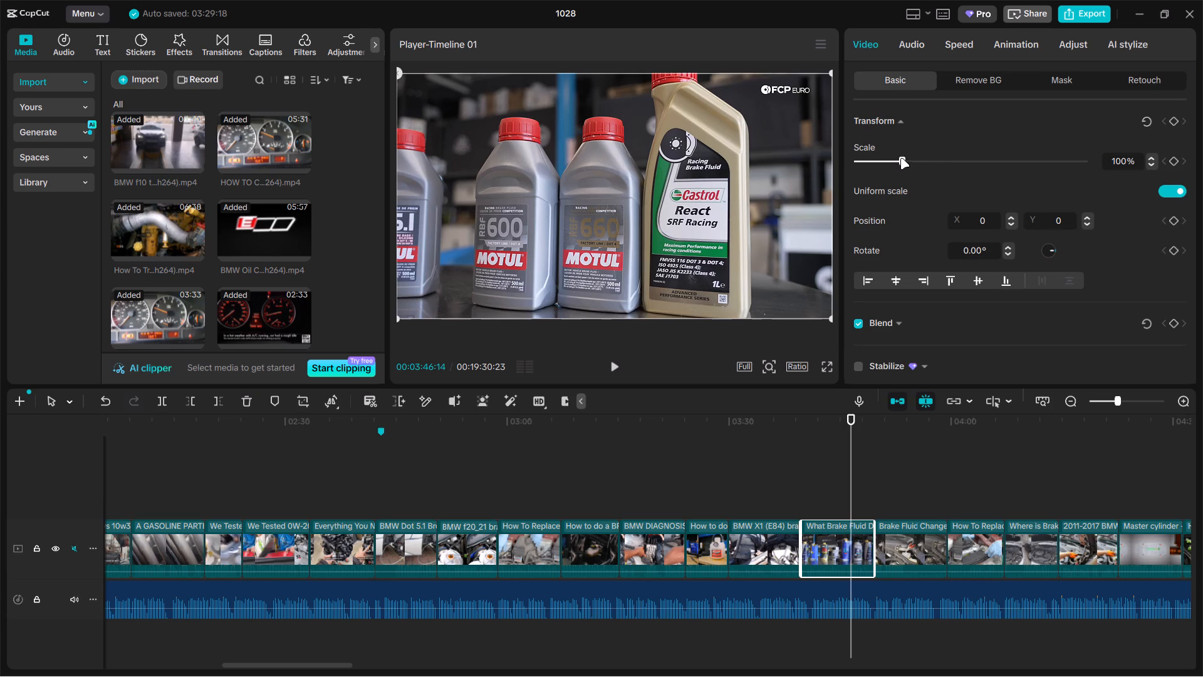
{"action": "left_click_drag", "start_coordinate": [900, 159], "coordinate": [912, 154]}
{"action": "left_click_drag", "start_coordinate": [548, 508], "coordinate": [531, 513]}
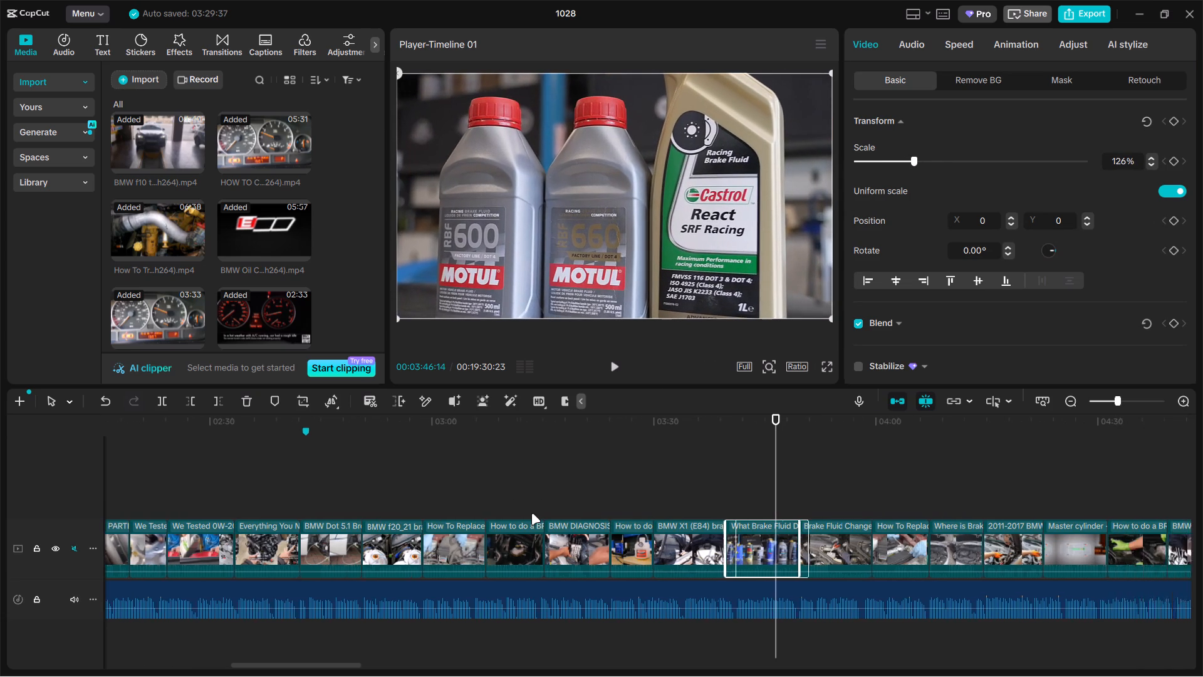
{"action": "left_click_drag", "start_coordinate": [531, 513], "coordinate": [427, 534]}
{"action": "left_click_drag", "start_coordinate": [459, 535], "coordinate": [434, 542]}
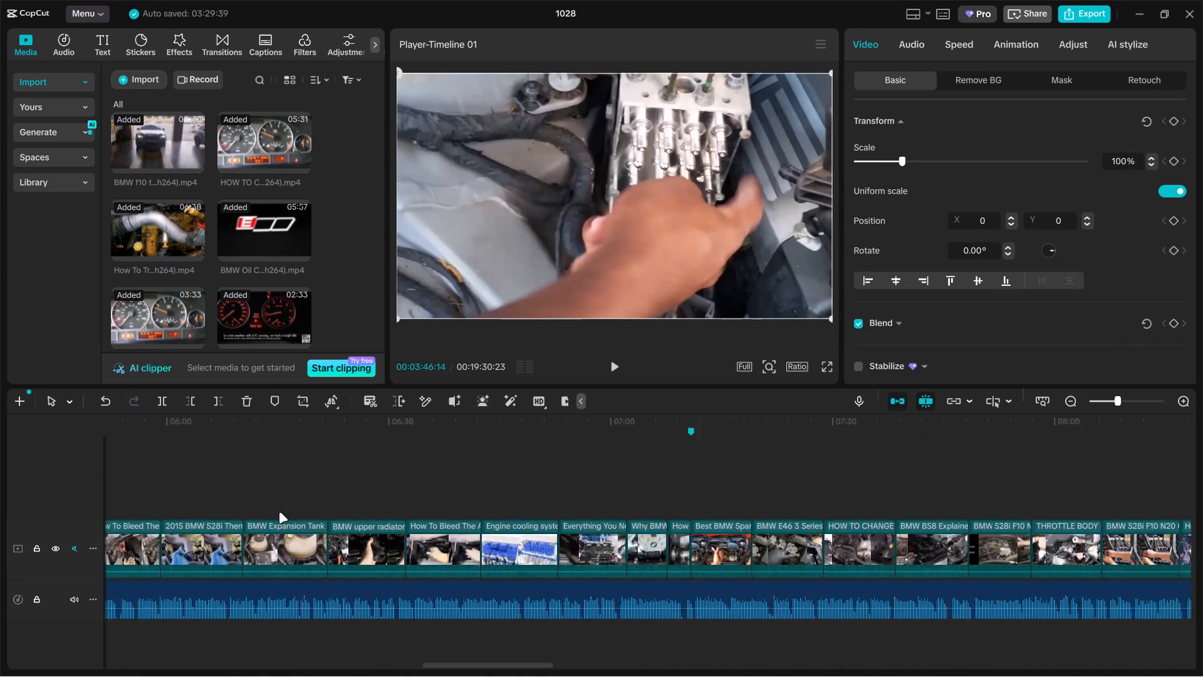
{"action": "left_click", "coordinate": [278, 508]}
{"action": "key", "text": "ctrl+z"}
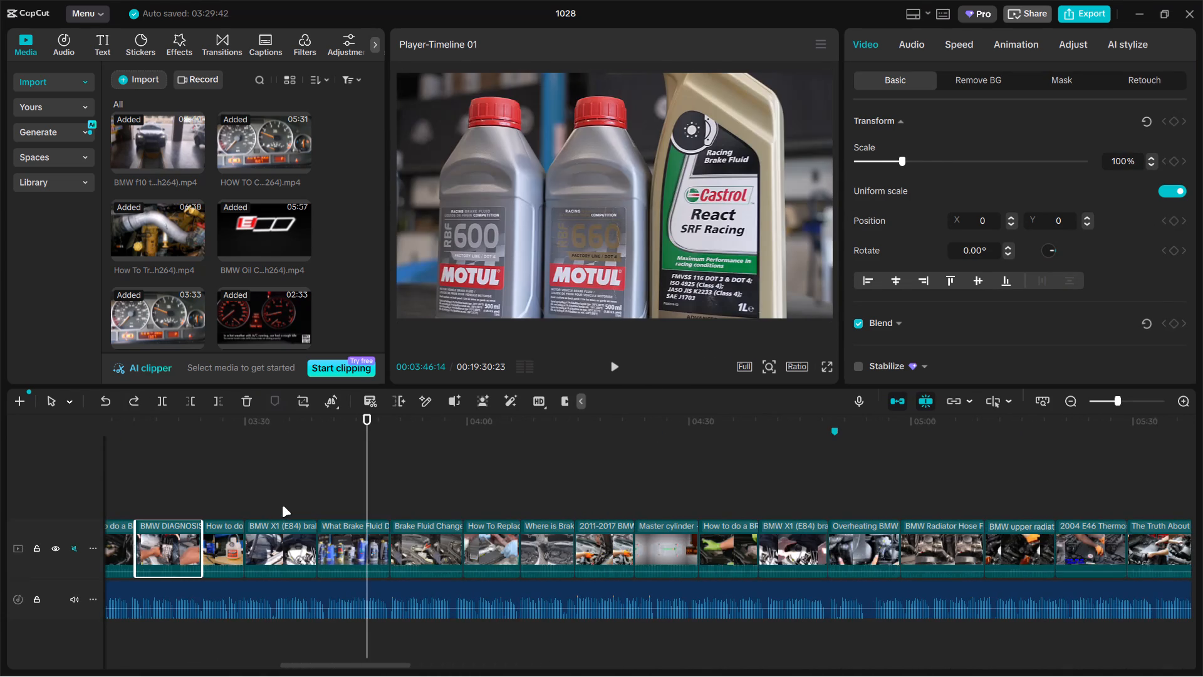
Review the excerpts from 00:03:21 to 00:05:49 for leftover logos, black bars and overlays.
{"action": "left_click", "coordinate": [159, 490]}
{"action": "left_click_drag", "start_coordinate": [159, 490], "coordinate": [187, 490]}
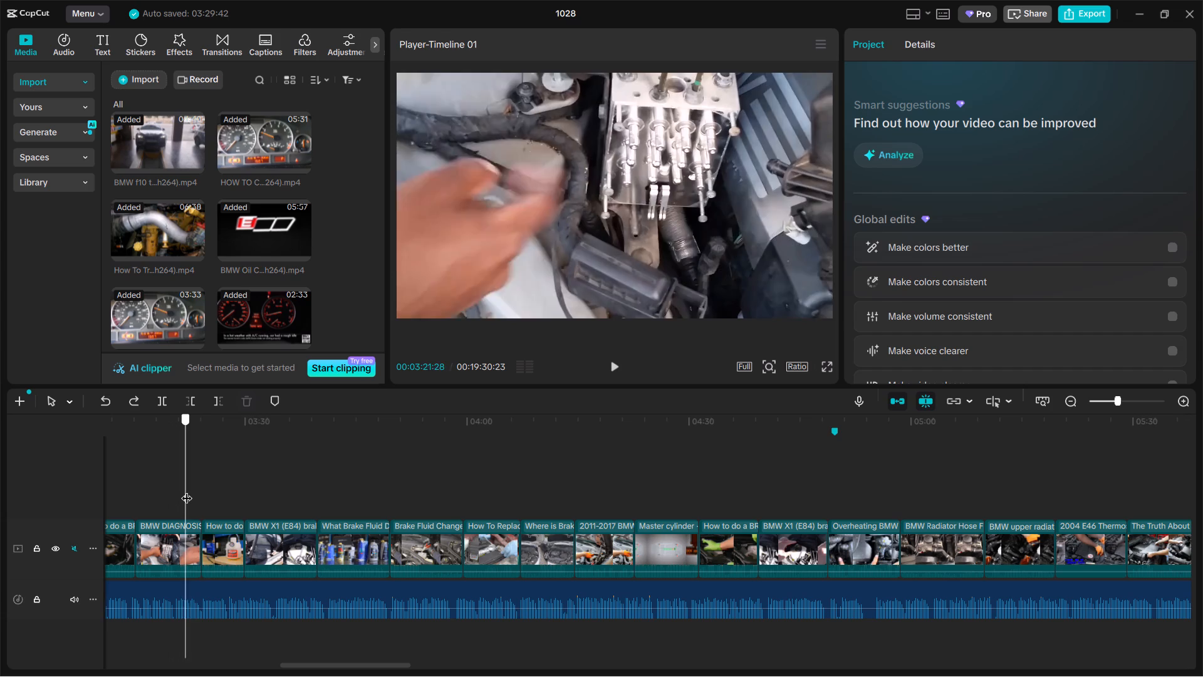
{"action": "left_click_drag", "start_coordinate": [187, 490], "coordinate": [409, 463]}
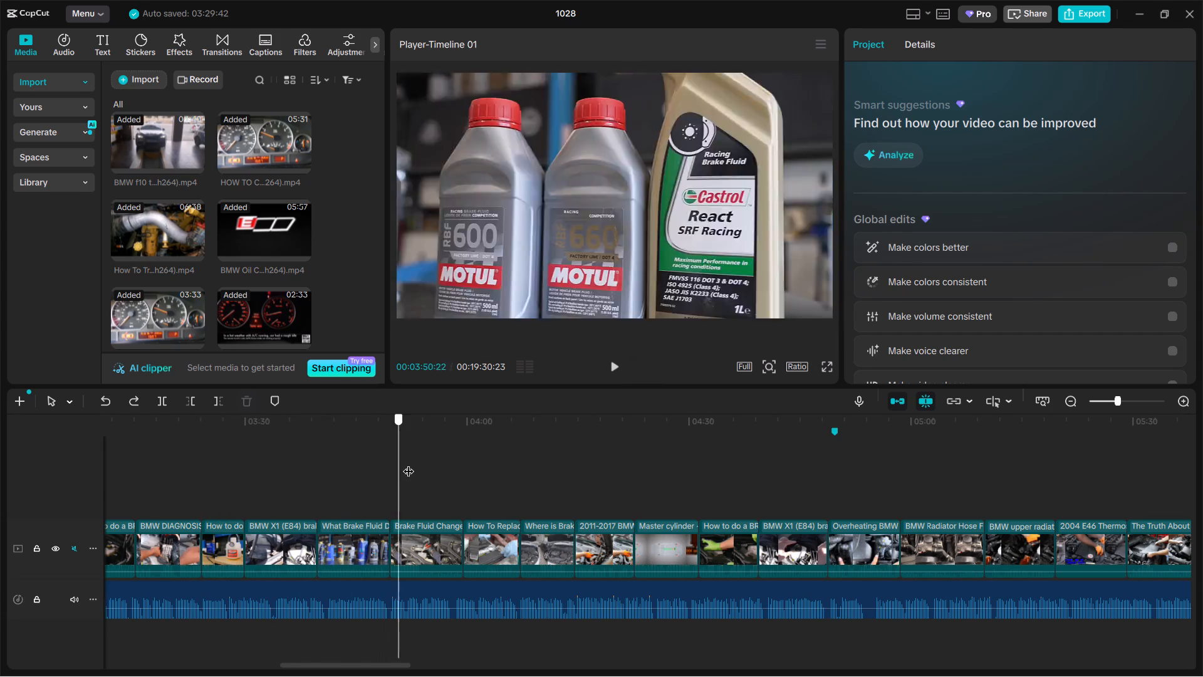
{"action": "left_click_drag", "start_coordinate": [409, 463], "coordinate": [680, 434]}
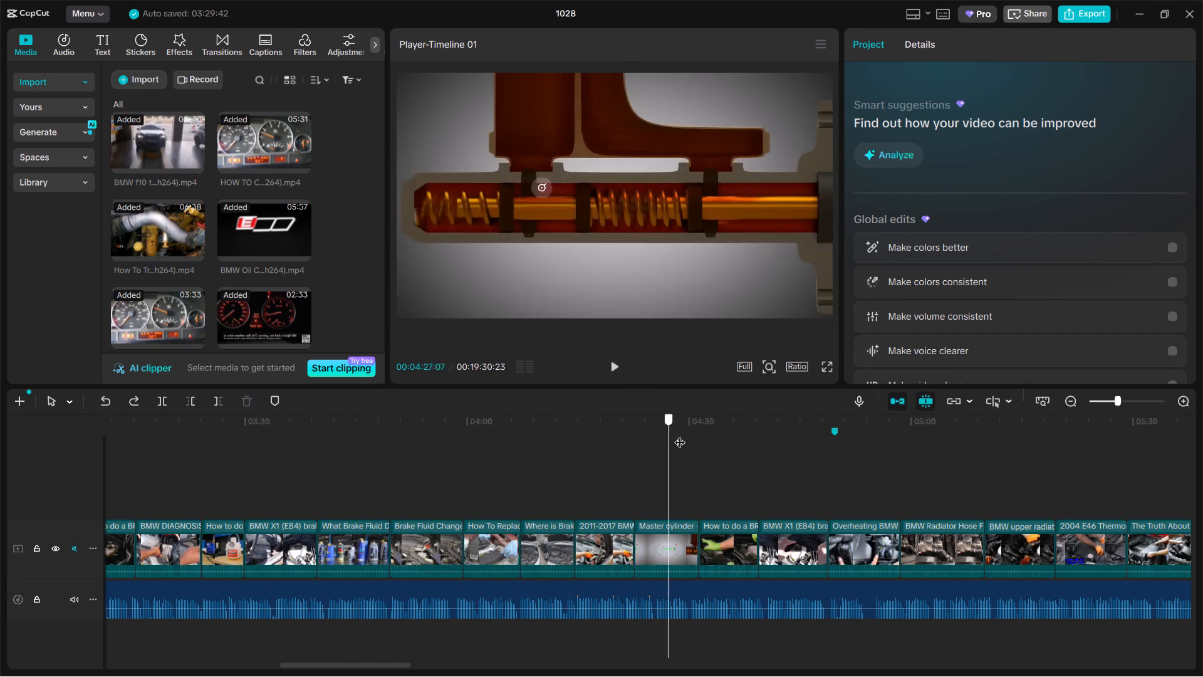
{"action": "left_click_drag", "start_coordinate": [680, 434], "coordinate": [1050, 431]}
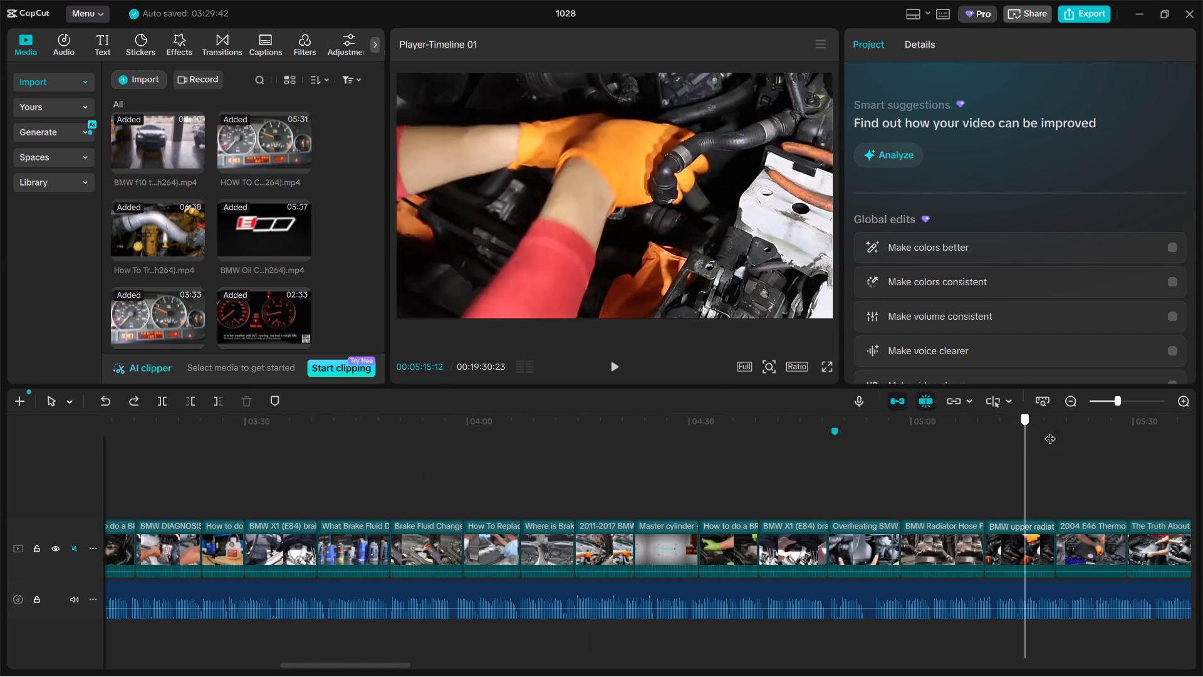
{"action": "left_click_drag", "start_coordinate": [1050, 431], "coordinate": [1133, 431]}
{"action": "left_click_drag", "start_coordinate": [914, 537], "coordinate": [902, 536]}
{"action": "left_click", "coordinate": [561, 491]}
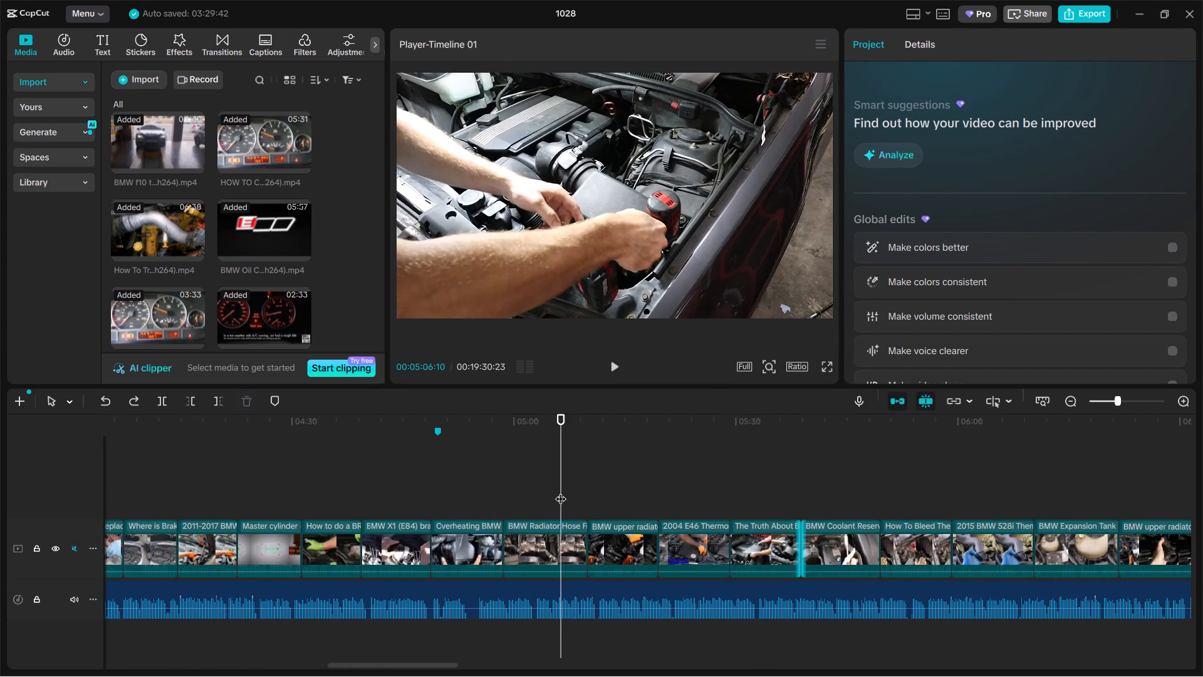
{"action": "left_click_drag", "start_coordinate": [561, 491], "coordinate": [771, 462]}
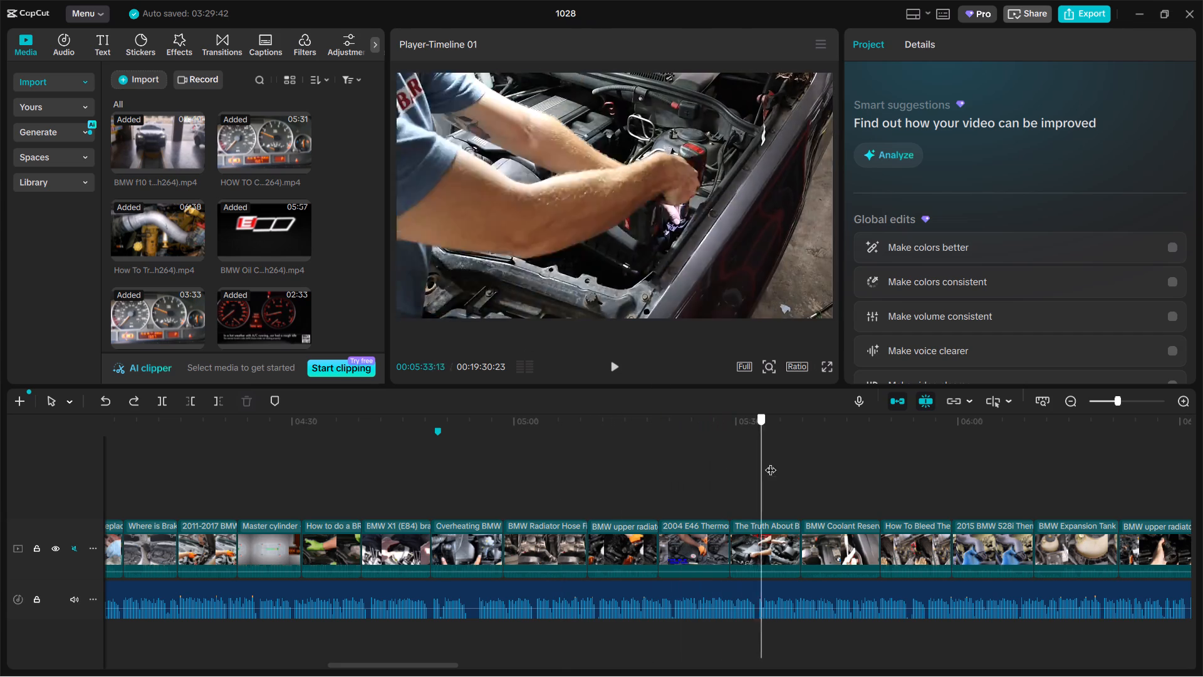
{"action": "left_click_drag", "start_coordinate": [771, 462], "coordinate": [878, 457]}
Review the excerpts from How To Bleed The at 00:05:49 through What Causes Carbon at 00:11:27 for logos, bars and overlays.
{"action": "left_click_drag", "start_coordinate": [695, 512], "coordinate": [640, 503]}
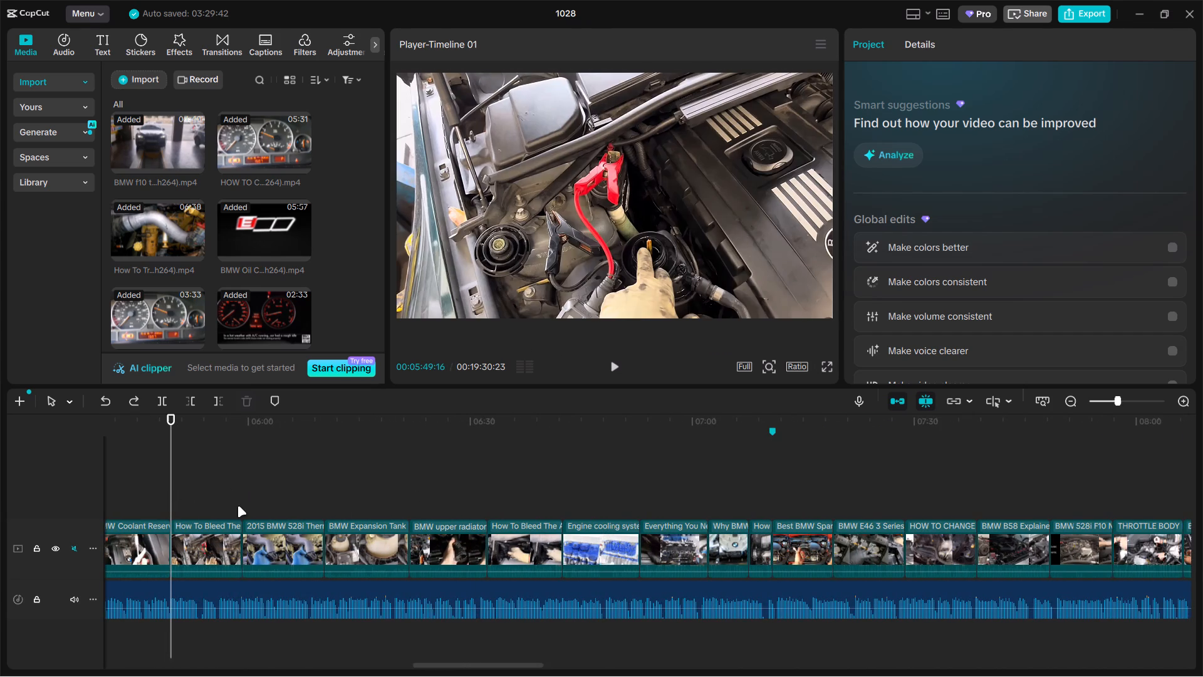
{"action": "scroll", "coordinate": [237, 506], "scroll_direction": "down", "scroll_amount": 2, "text": "ctrl"}
{"action": "left_click_drag", "start_coordinate": [169, 493], "coordinate": [212, 487]}
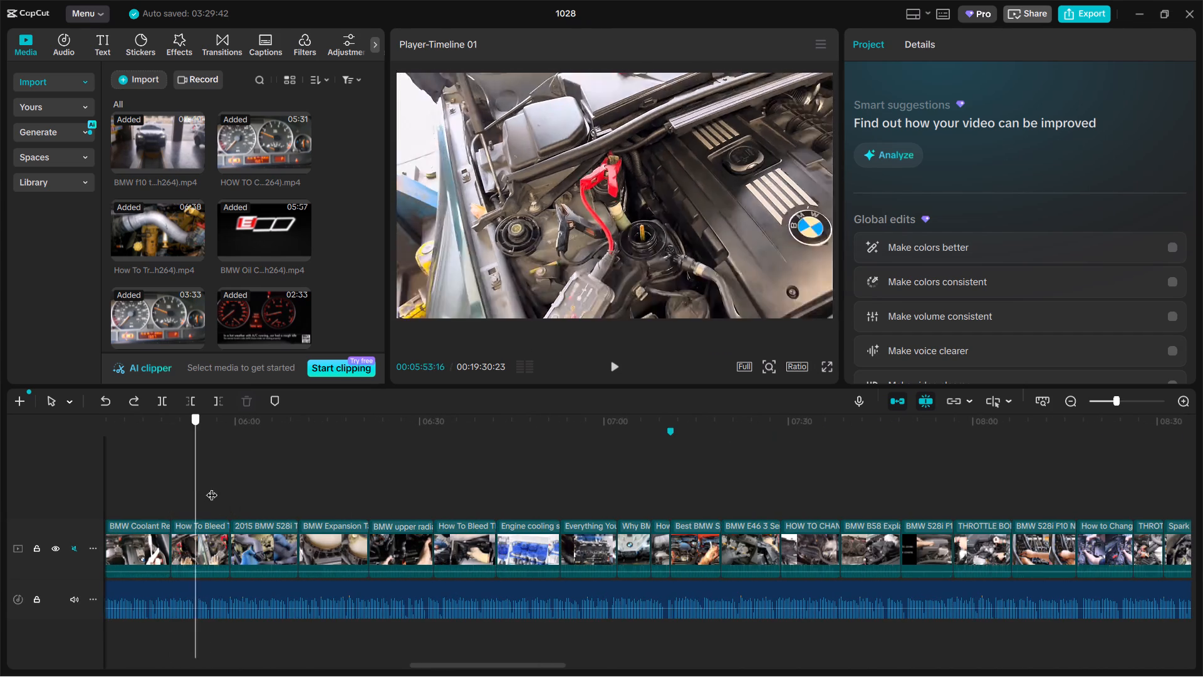
{"action": "left_click_drag", "start_coordinate": [212, 487], "coordinate": [482, 468]}
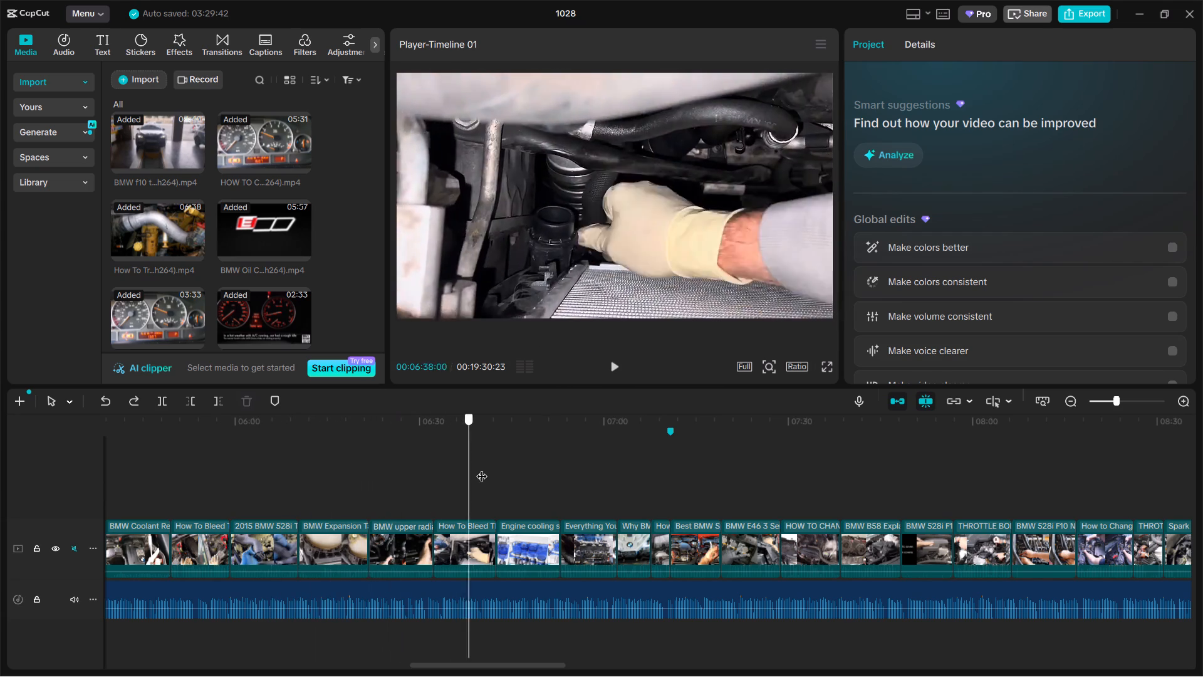
{"action": "left_click_drag", "start_coordinate": [482, 468], "coordinate": [548, 462]}
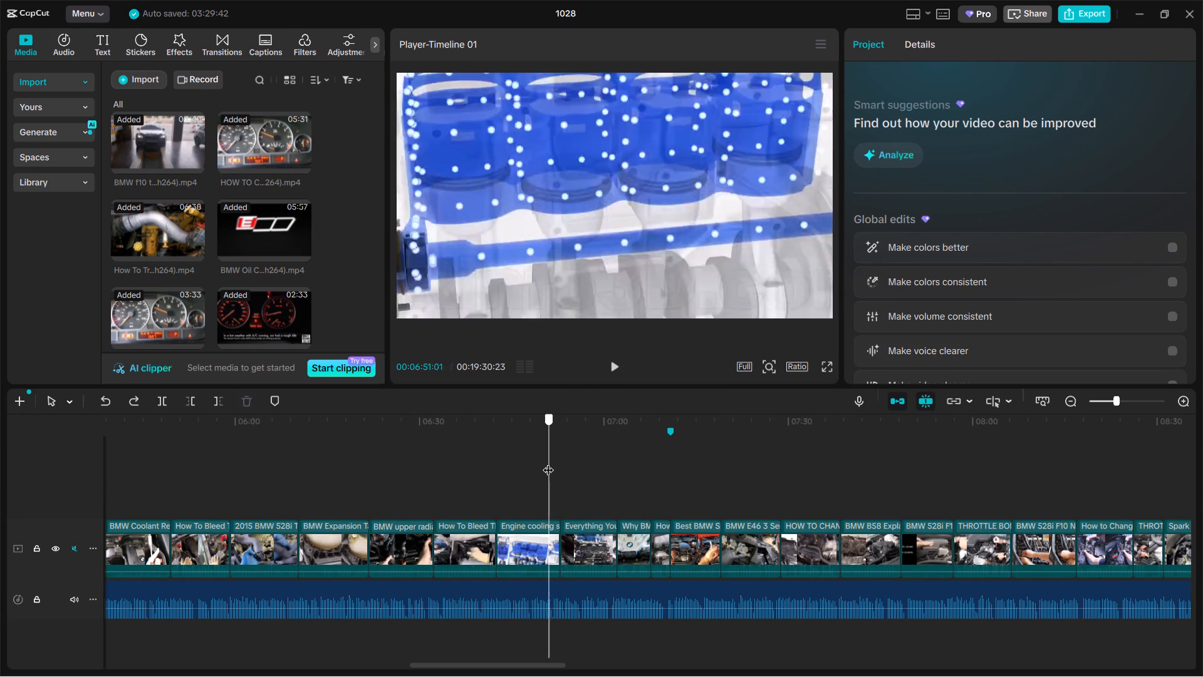
{"action": "left_click_drag", "start_coordinate": [548, 462], "coordinate": [732, 439]}
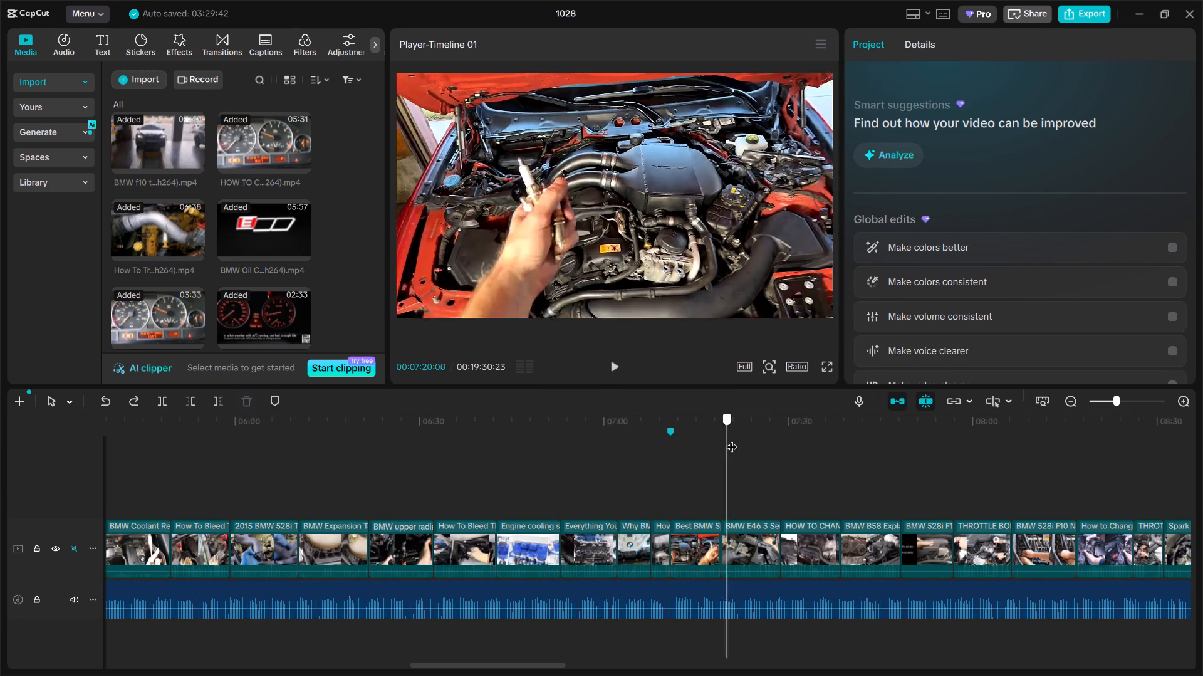
{"action": "left_click_drag", "start_coordinate": [732, 439], "coordinate": [1029, 428]}
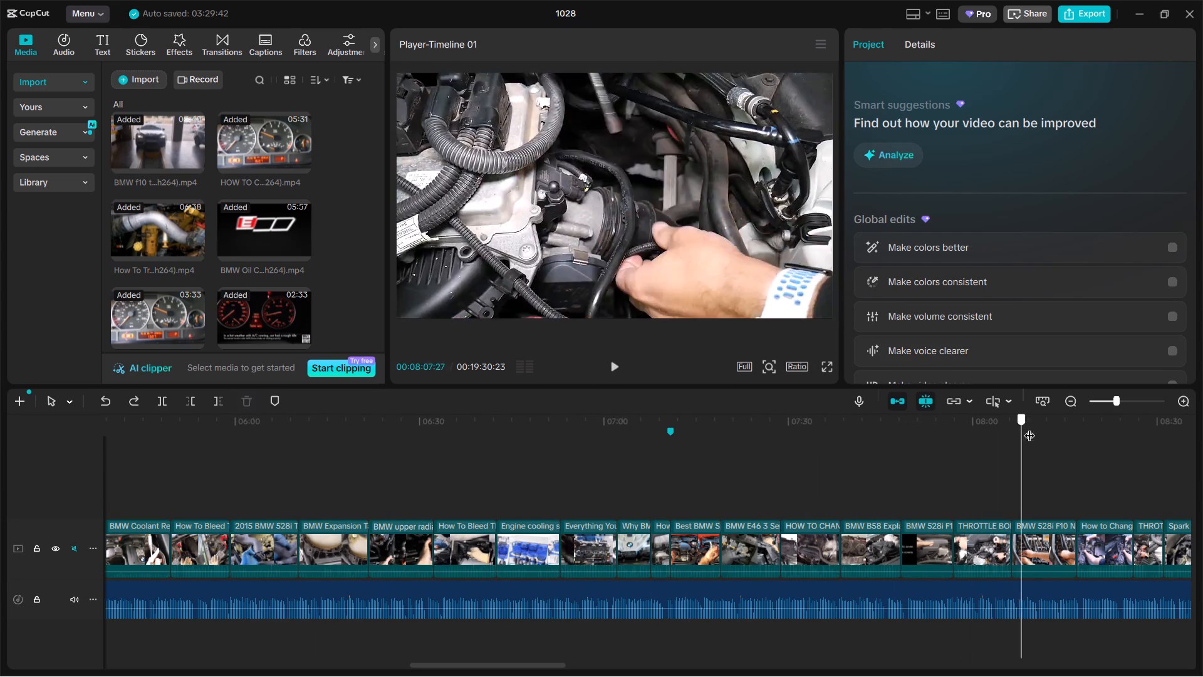
{"action": "left_click_drag", "start_coordinate": [1029, 428], "coordinate": [1188, 429]}
{"action": "left_click_drag", "start_coordinate": [794, 562], "coordinate": [778, 560]}
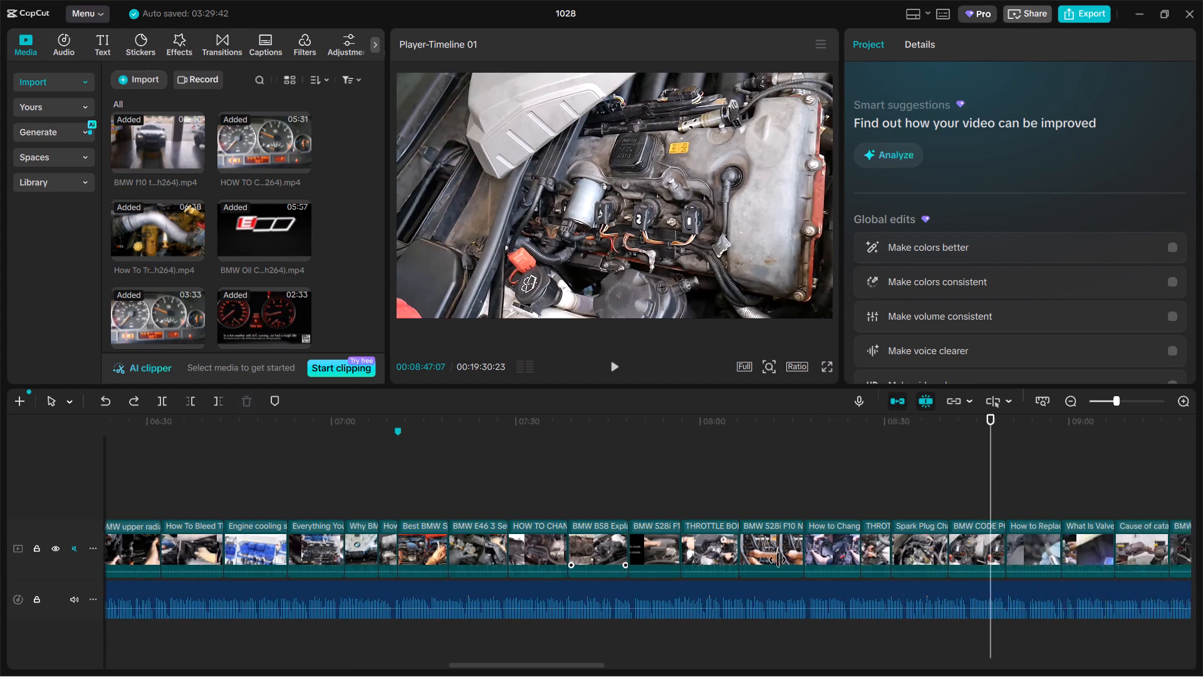
{"action": "left_click_drag", "start_coordinate": [778, 560], "coordinate": [551, 530]}
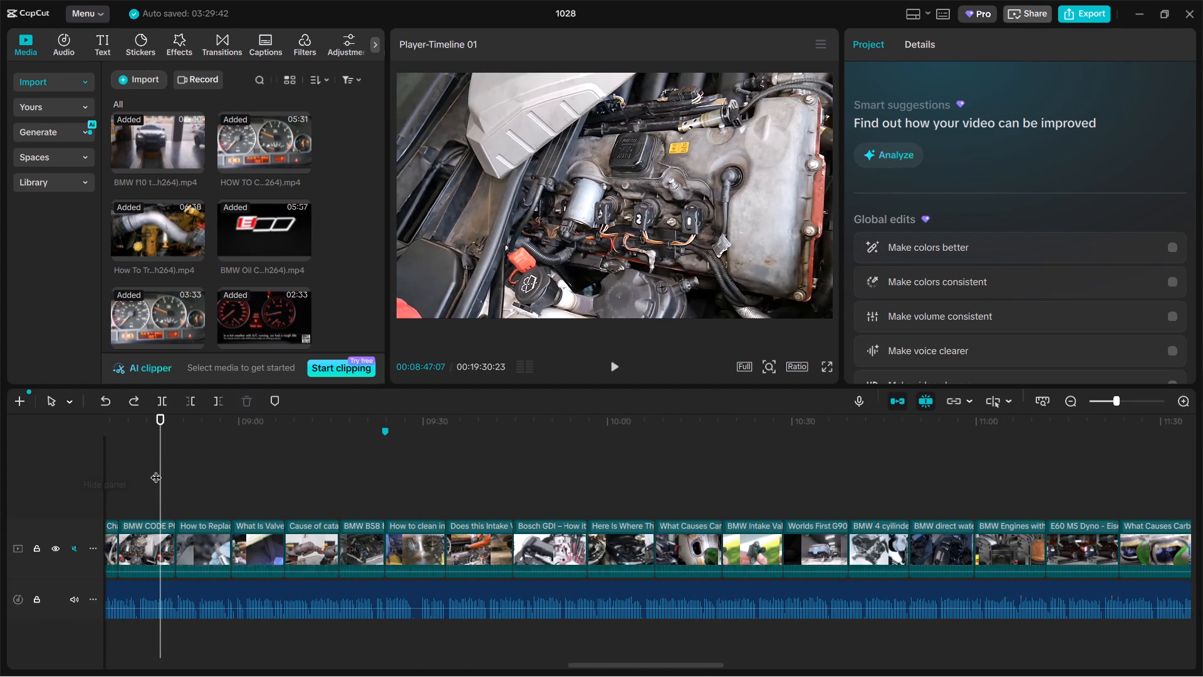
{"action": "left_click_drag", "start_coordinate": [160, 470], "coordinate": [408, 467]}
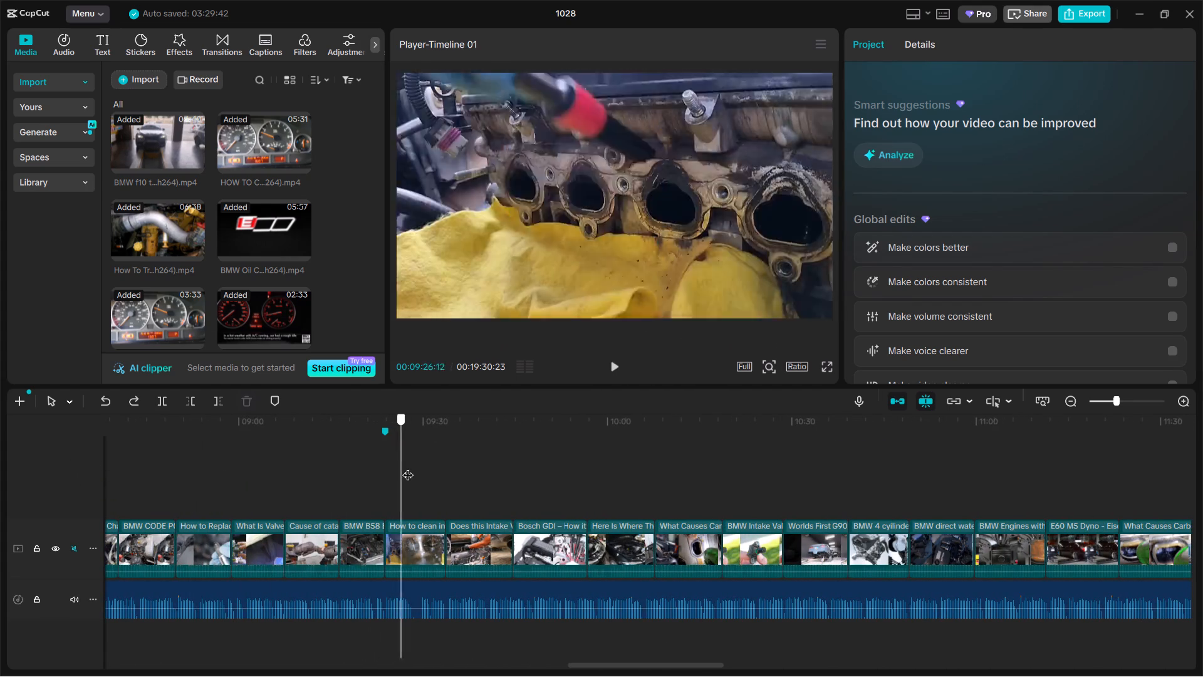
{"action": "left_click_drag", "start_coordinate": [408, 467], "coordinate": [612, 452]}
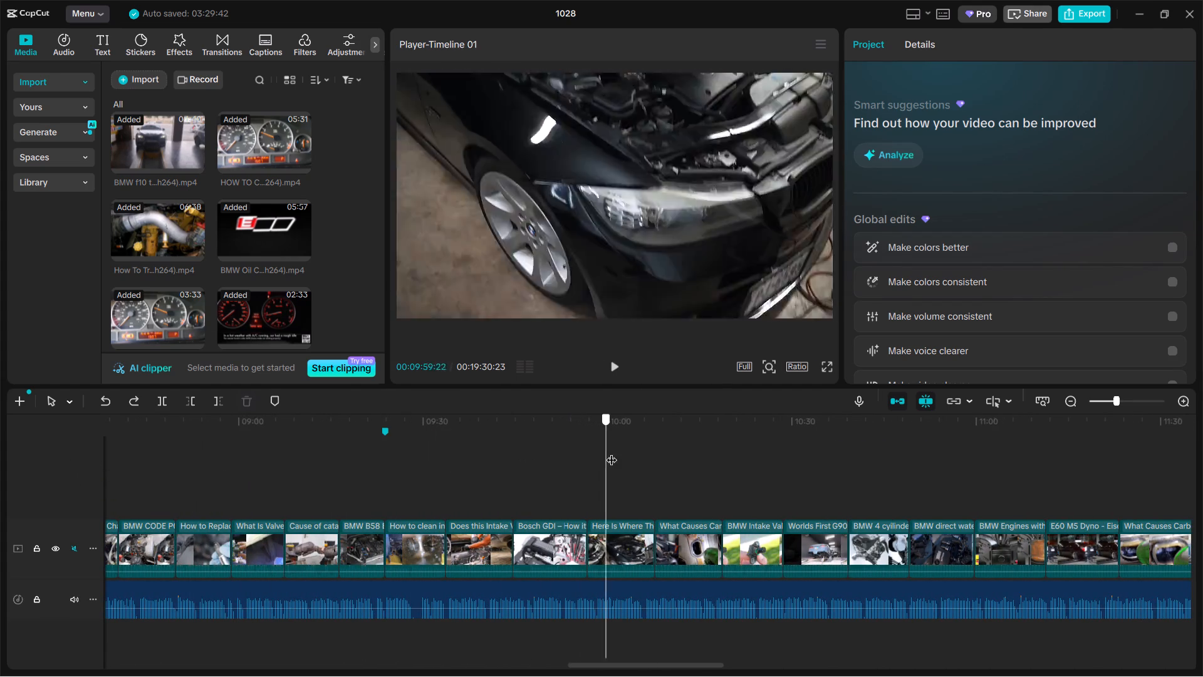
{"action": "left_click_drag", "start_coordinate": [612, 452], "coordinate": [841, 440]}
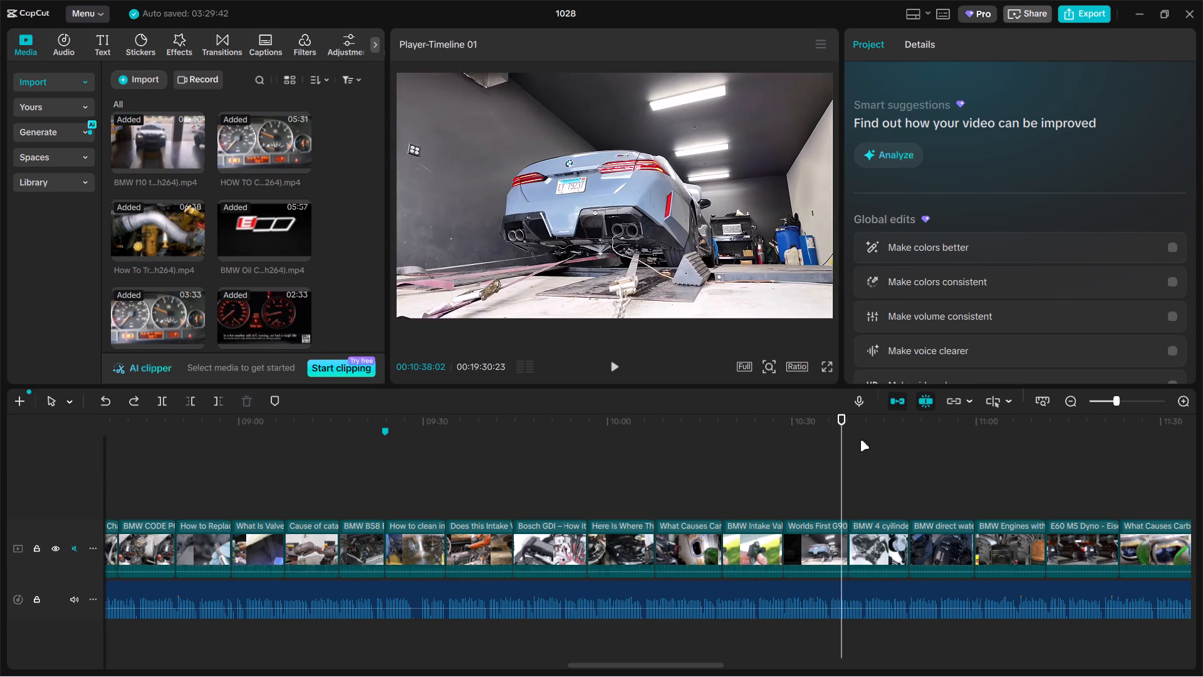
{"action": "left_click_drag", "start_coordinate": [844, 450], "coordinate": [1072, 461]}
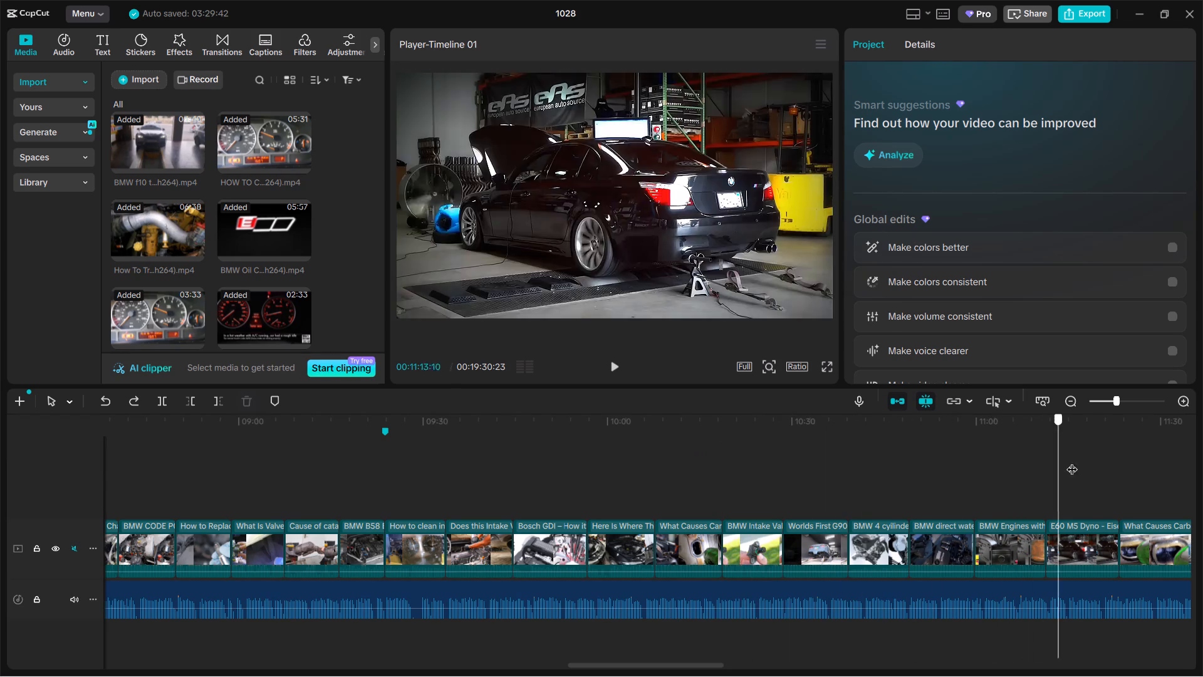
{"action": "left_click_drag", "start_coordinate": [1072, 461], "coordinate": [1148, 465]}
Review the excerpts from 00:11:27 through the BMW 3.0D M57 excerpt at 00:18:41 for remaining logos, bars and overlays.
{"action": "left_click_drag", "start_coordinate": [872, 557], "coordinate": [883, 548]}
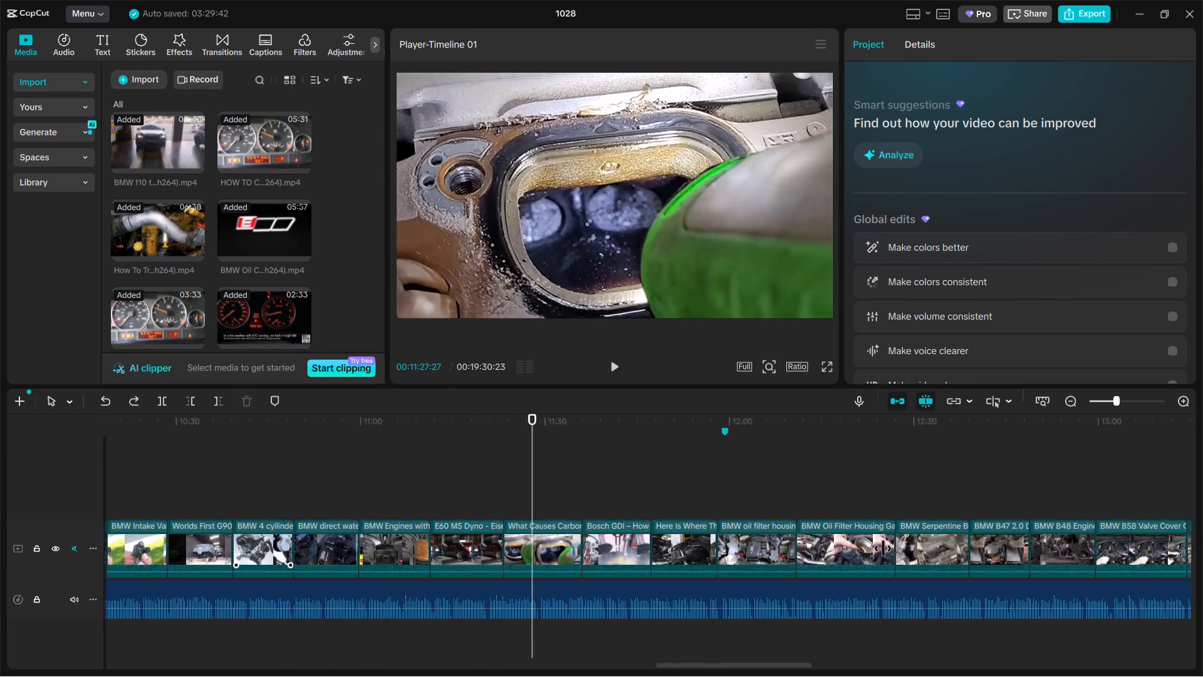
{"action": "left_click_drag", "start_coordinate": [883, 548], "coordinate": [889, 543]}
{"action": "left_click_drag", "start_coordinate": [194, 491], "coordinate": [235, 486]}
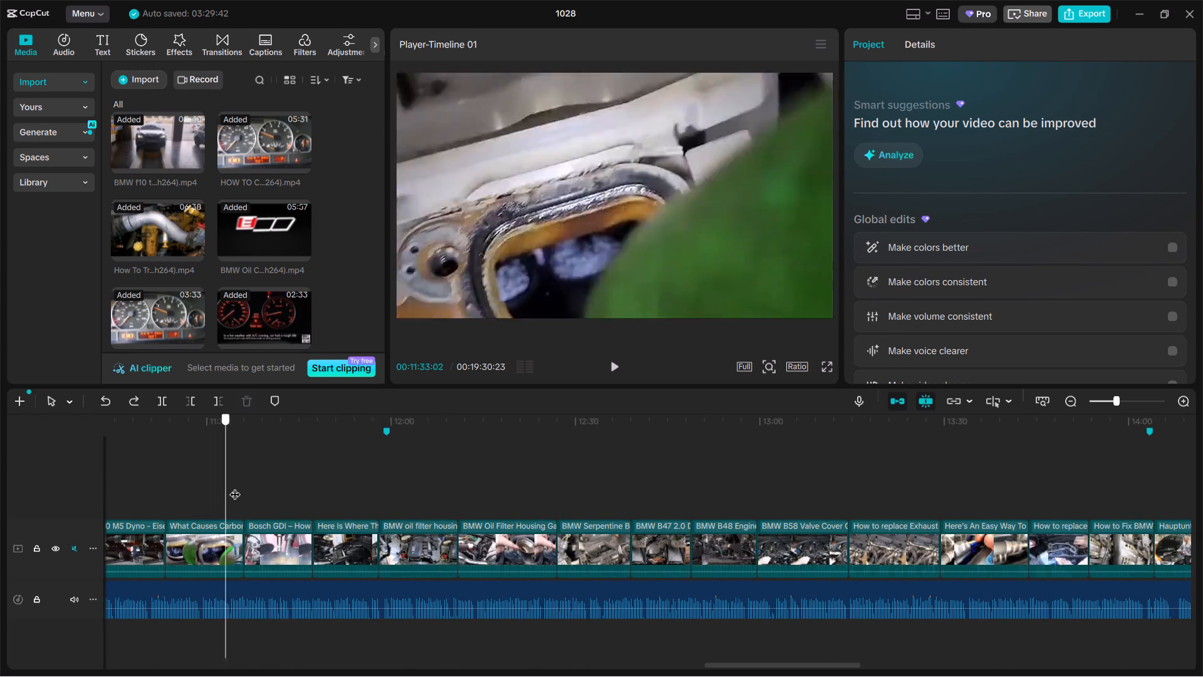
{"action": "left_click_drag", "start_coordinate": [235, 486], "coordinate": [497, 458]}
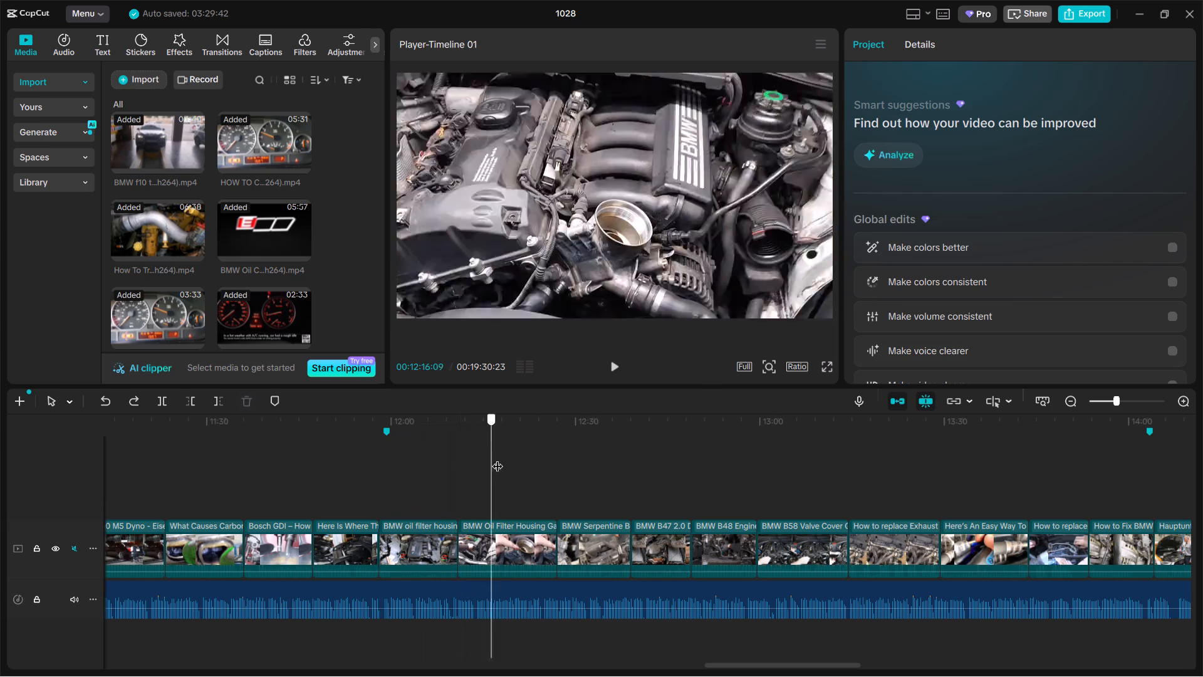
{"action": "left_click_drag", "start_coordinate": [497, 458], "coordinate": [720, 451]}
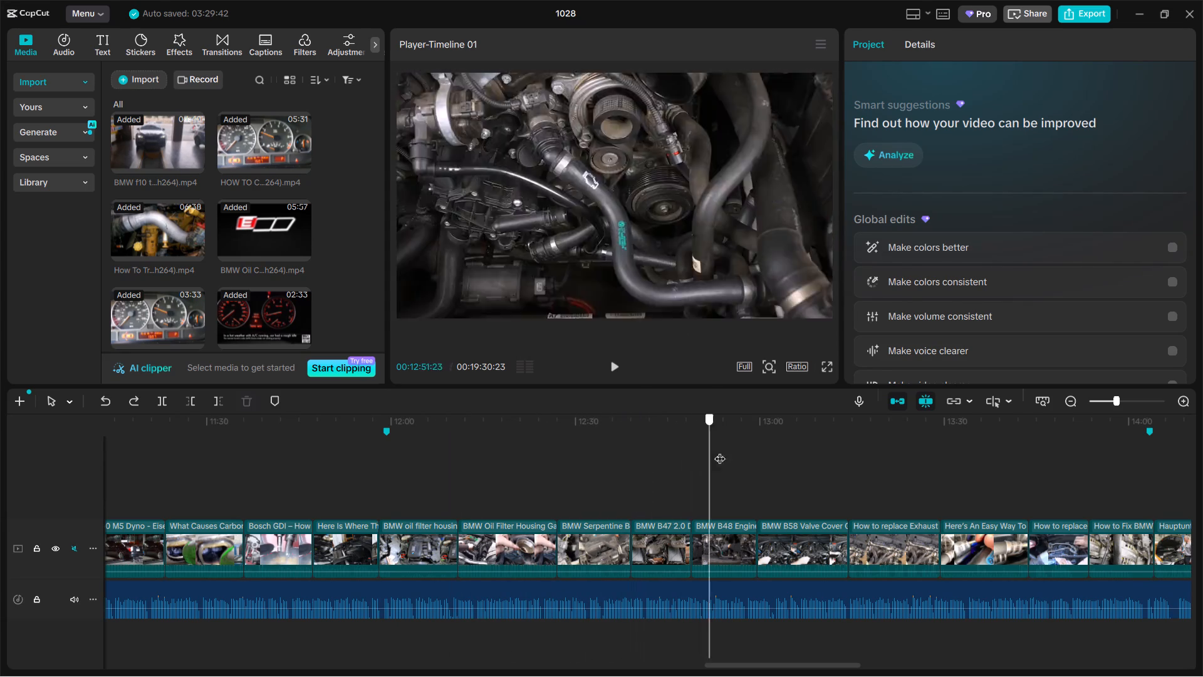
{"action": "left_click_drag", "start_coordinate": [720, 451], "coordinate": [1019, 463]}
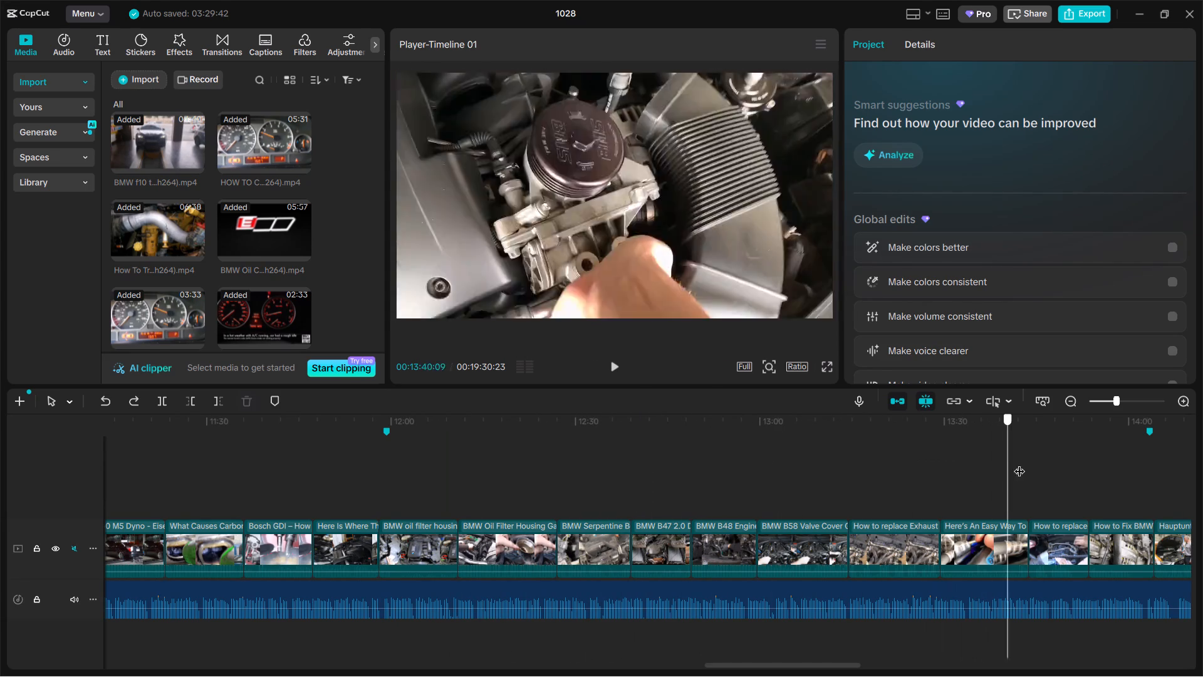
{"action": "left_click_drag", "start_coordinate": [1019, 463], "coordinate": [1177, 471]}
{"action": "left_click_drag", "start_coordinate": [957, 535], "coordinate": [945, 538]}
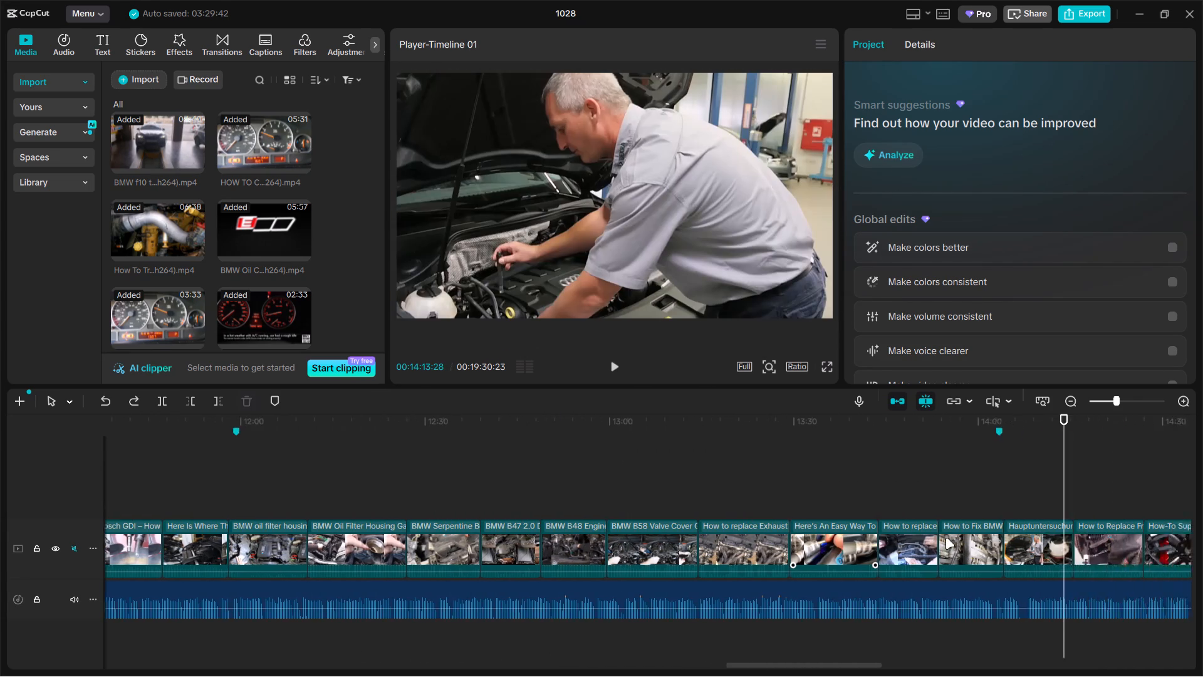
{"action": "left_click_drag", "start_coordinate": [945, 538], "coordinate": [840, 538]}
{"action": "left_click_drag", "start_coordinate": [202, 478], "coordinate": [578, 463]}
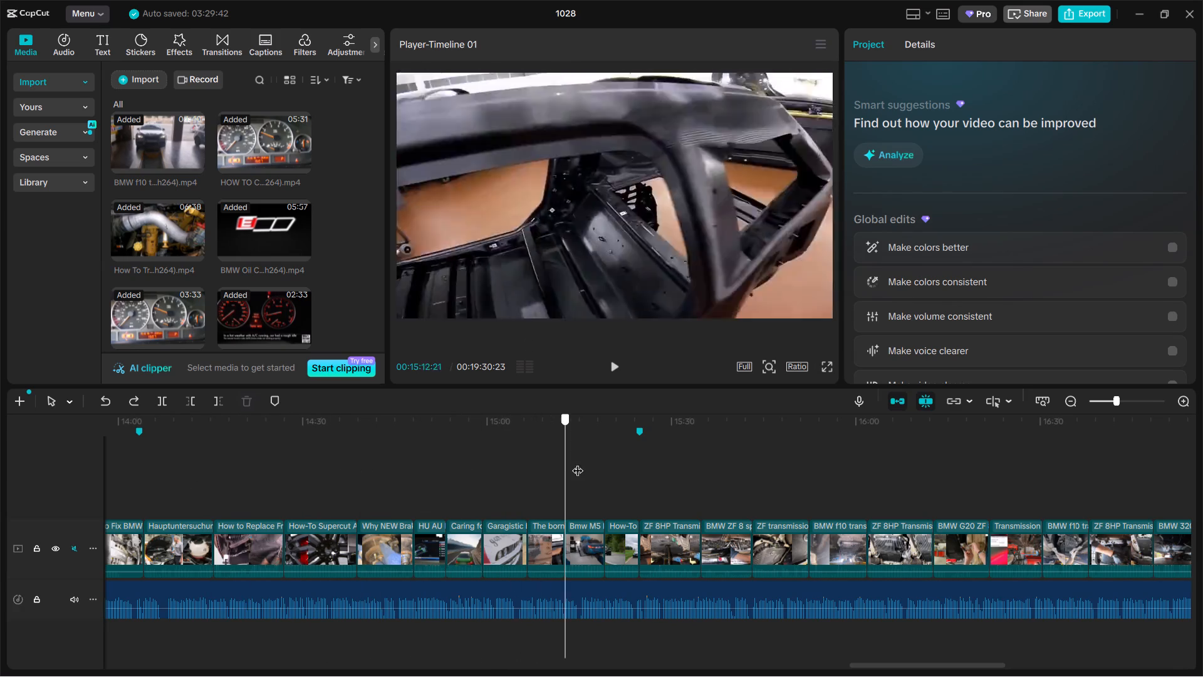
{"action": "left_click_drag", "start_coordinate": [578, 463], "coordinate": [893, 455]}
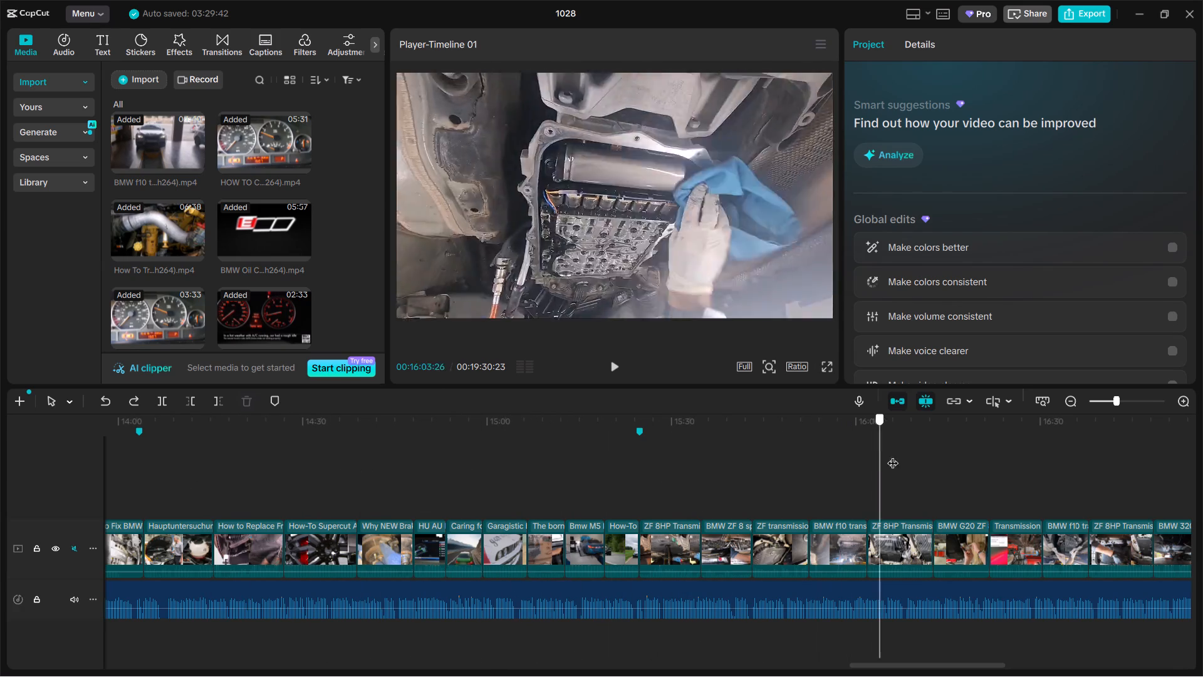
{"action": "left_click_drag", "start_coordinate": [893, 455], "coordinate": [1202, 481]}
{"action": "left_click_drag", "start_coordinate": [942, 528], "coordinate": [595, 507]}
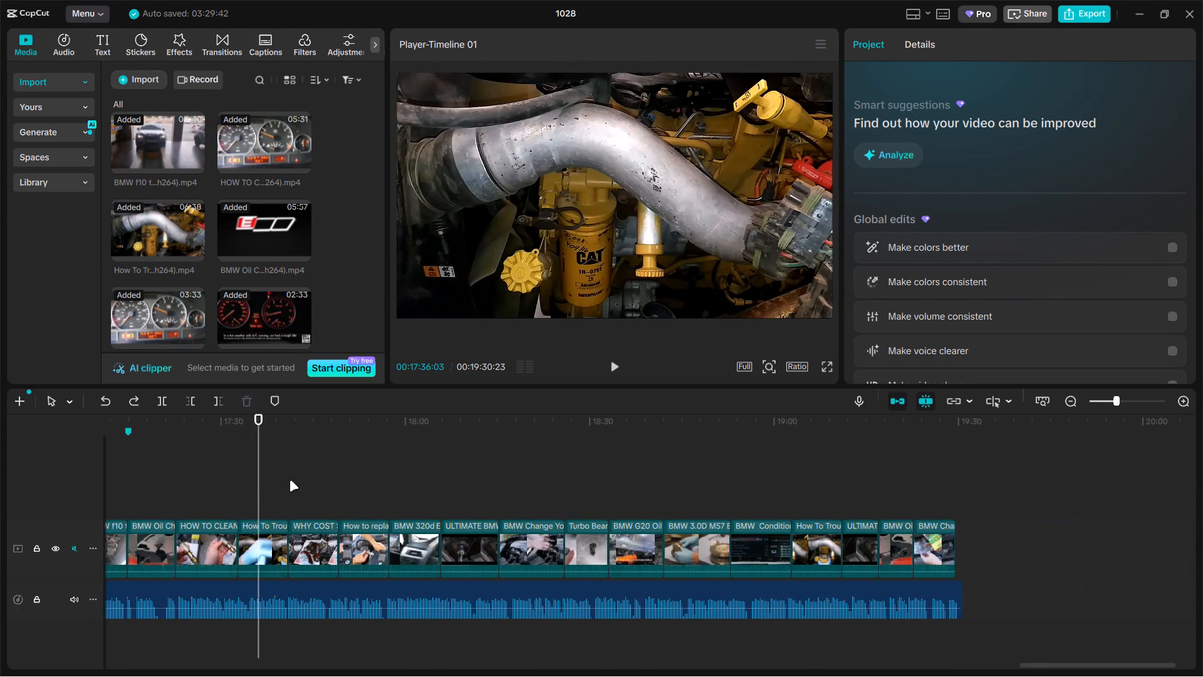
{"action": "left_click_drag", "start_coordinate": [256, 476], "coordinate": [471, 466]}
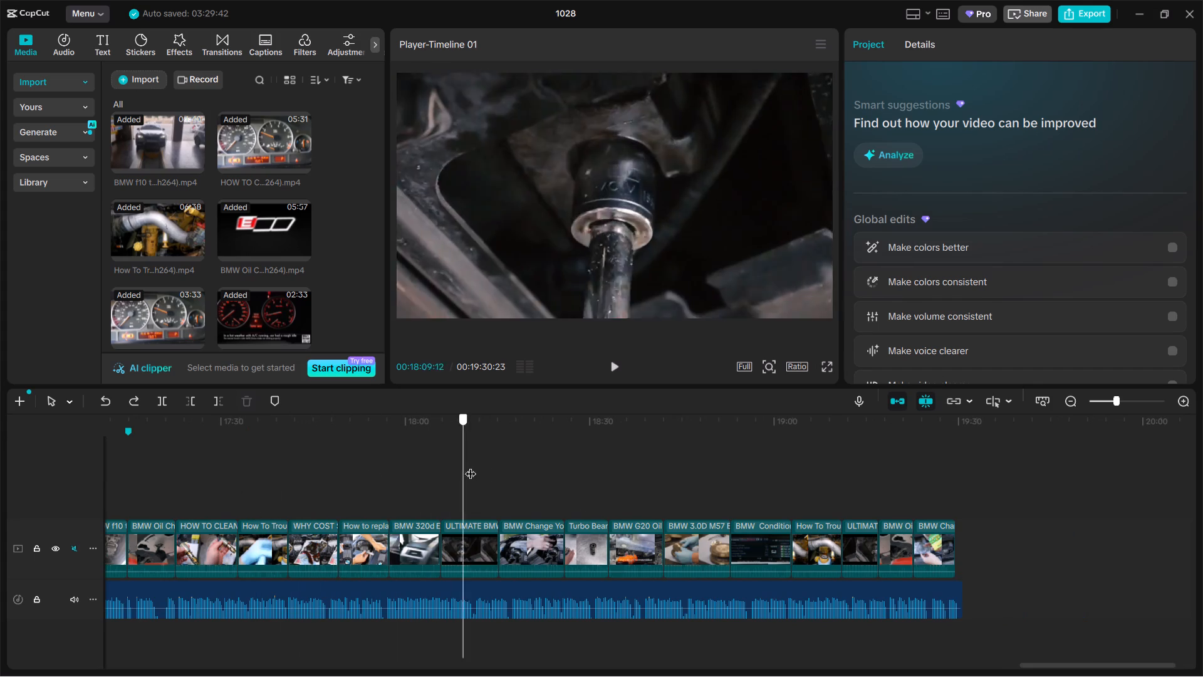
{"action": "left_click_drag", "start_coordinate": [471, 466], "coordinate": [654, 457]}
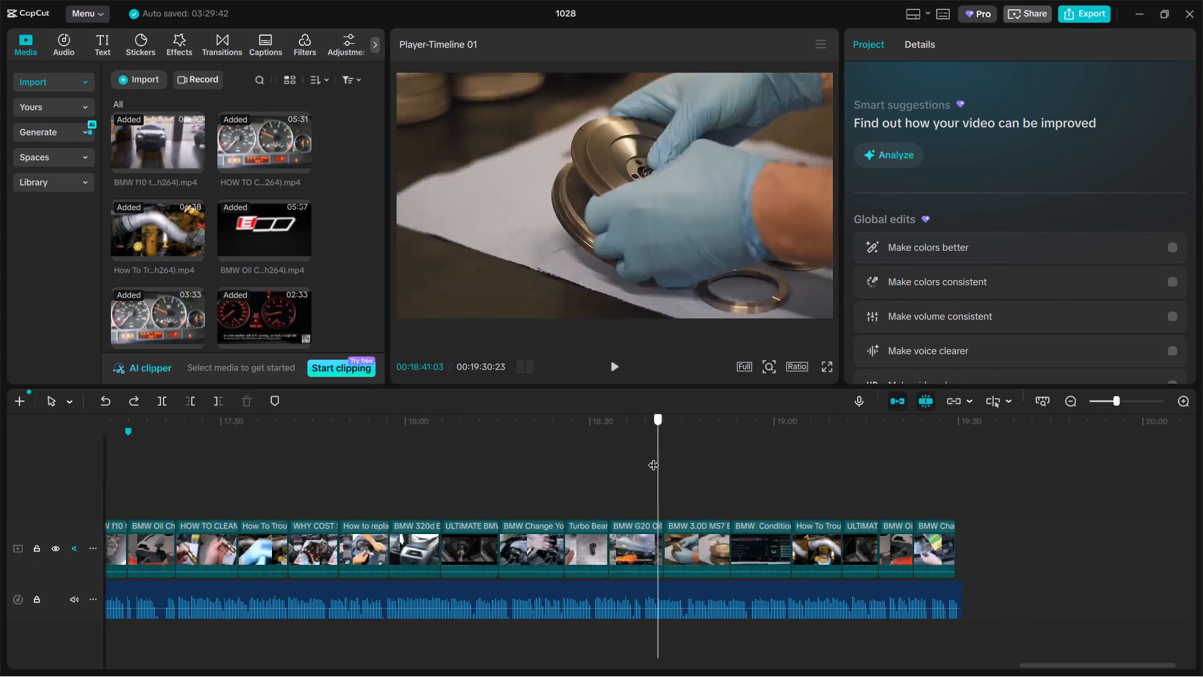
Scale the Turbo Bear excerpt at 00:18:31:21 to 154% and shift it to Y -317 to crop out its burned-in caption.
{"action": "left_click_drag", "start_coordinate": [654, 457], "coordinate": [600, 454]}
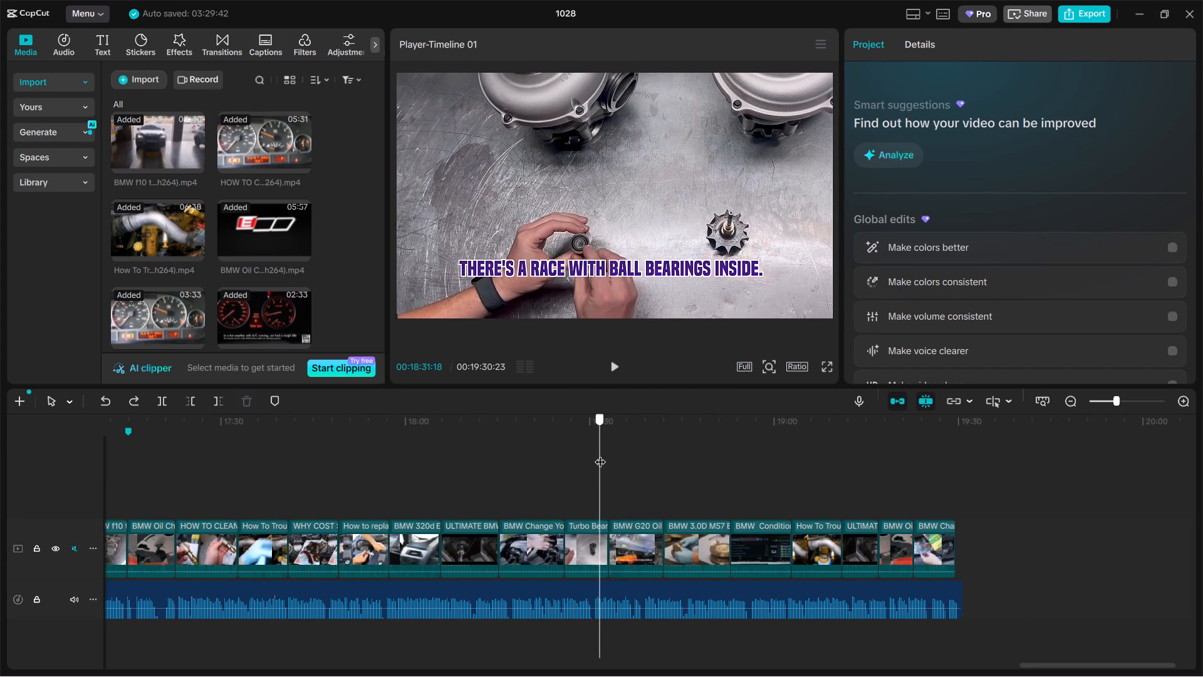
{"action": "left_click_drag", "start_coordinate": [600, 454], "coordinate": [600, 453]}
{"action": "left_click", "coordinate": [594, 207]}
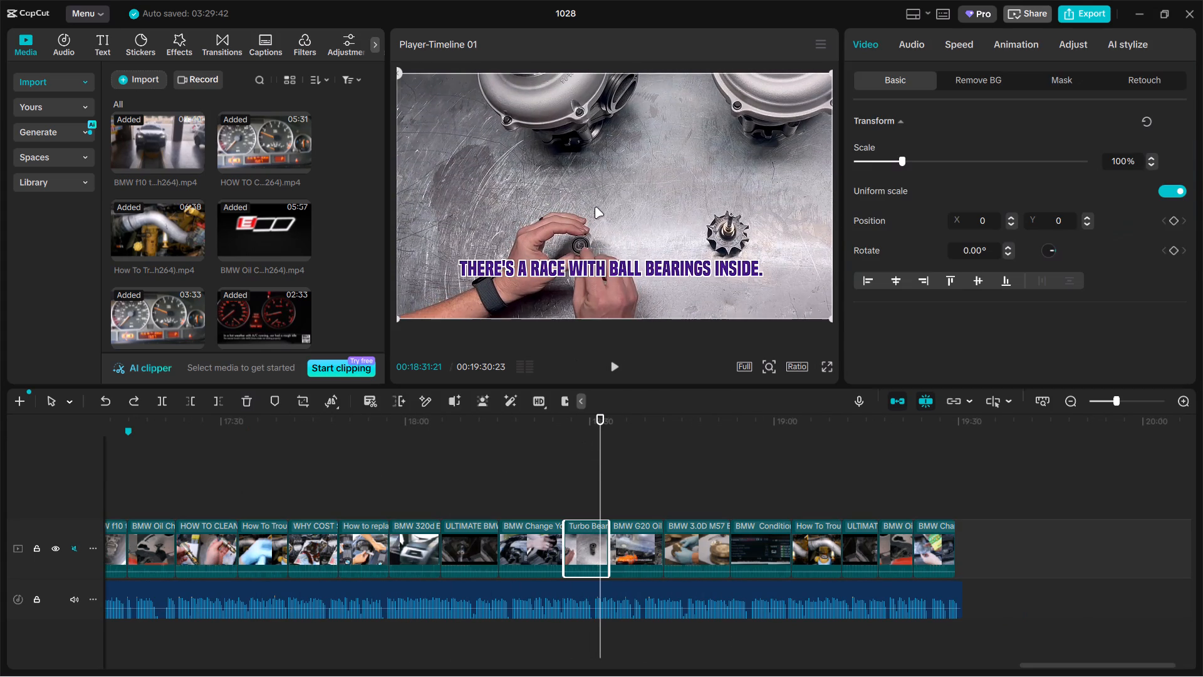
{"action": "left_click_drag", "start_coordinate": [909, 155], "coordinate": [927, 155]}
{"action": "left_click_drag", "start_coordinate": [661, 184], "coordinate": [663, 220]}
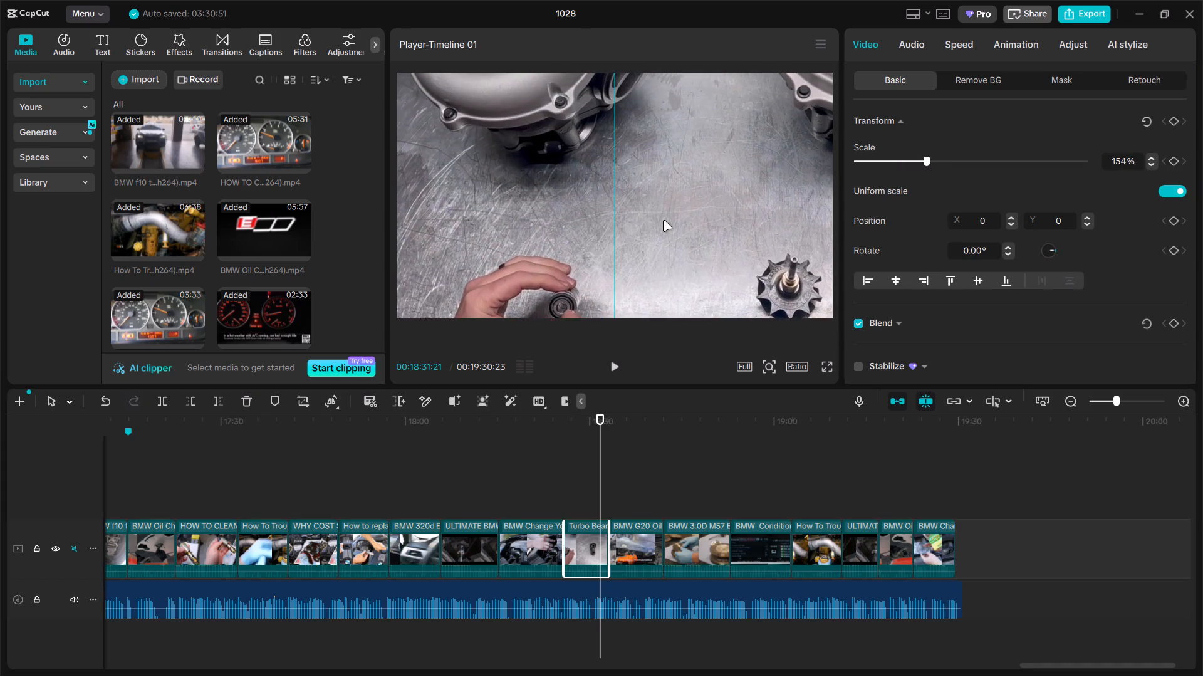
{"action": "left_click_drag", "start_coordinate": [663, 220], "coordinate": [663, 221]}
Check the remaining excerpts from BMW G20 Oil through the end of the timeline at 00:19:30:23.
{"action": "left_click_drag", "start_coordinate": [596, 476], "coordinate": [645, 475]}
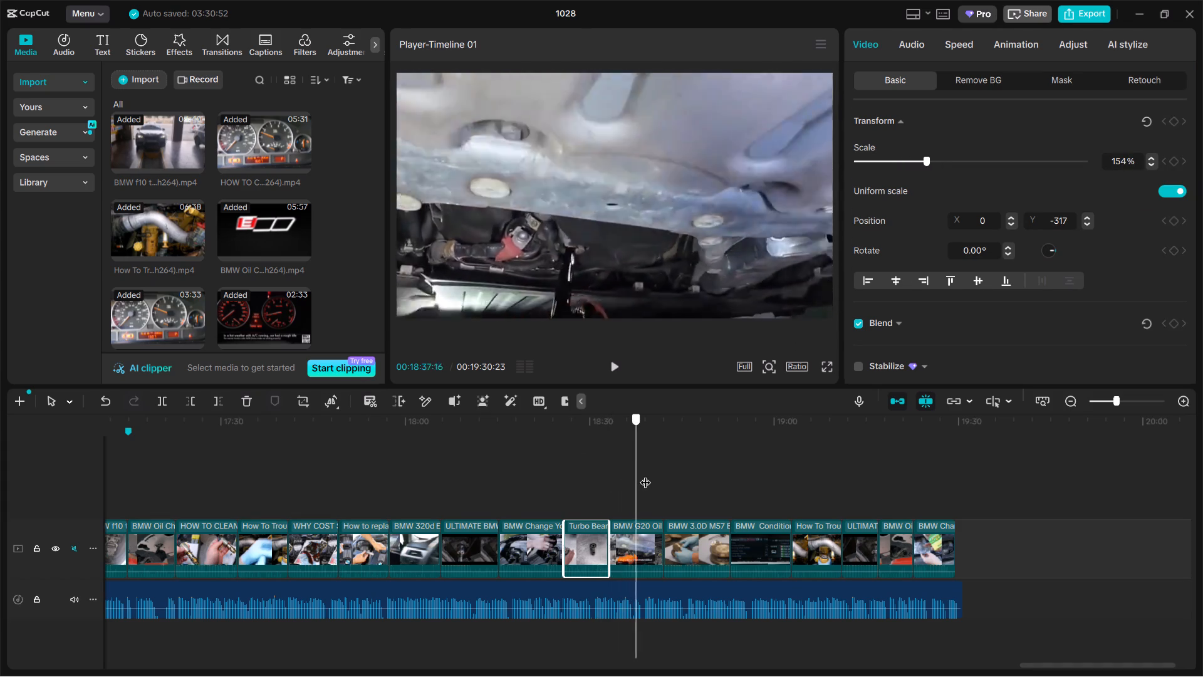
{"action": "left_click_drag", "start_coordinate": [645, 475], "coordinate": [927, 478]}
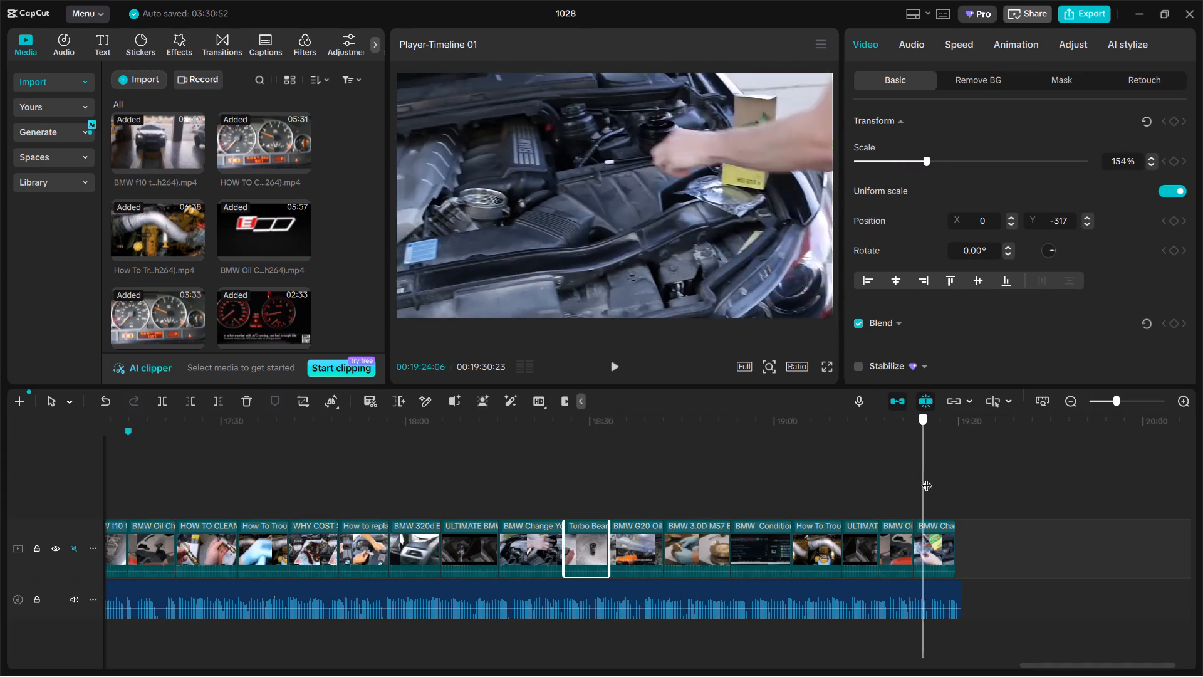
{"action": "left_click_drag", "start_coordinate": [927, 478], "coordinate": [984, 482]}
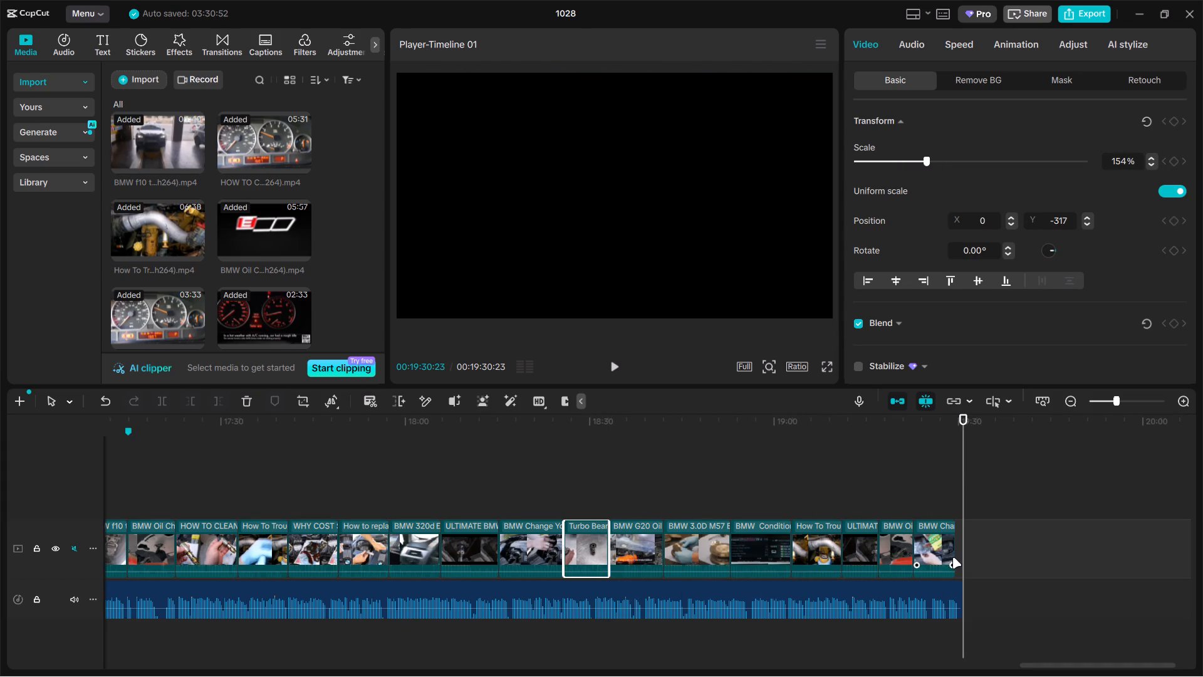
Extend the end of the last BMW Change excerpt to meet the audio track's end at 00:19:30:23.
{"action": "left_click", "coordinate": [947, 552]}
{"action": "left_click_drag", "start_coordinate": [956, 547], "coordinate": [962, 547]}
{"action": "scroll", "coordinate": [970, 543], "scroll_direction": "down", "scroll_amount": 13, "text": "ctrl"}
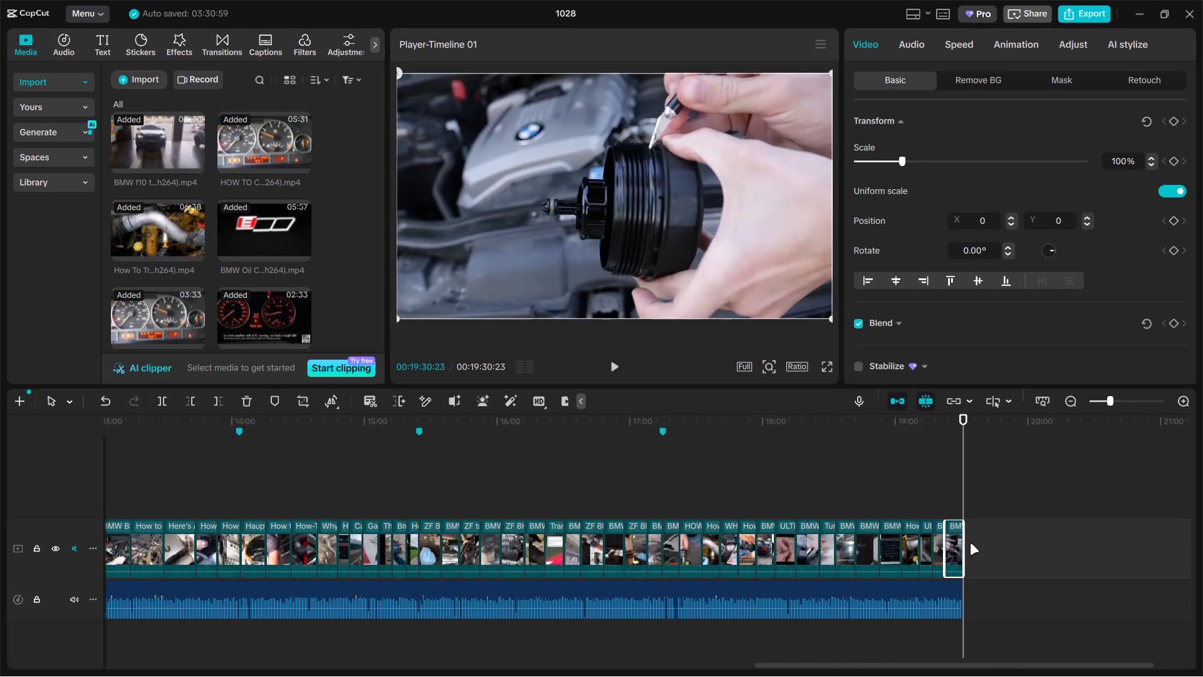
{"action": "scroll", "coordinate": [970, 543], "scroll_direction": "down", "scroll_amount": 14, "text": "ctrl"}
{"action": "left_click", "coordinate": [468, 464], "text": "ctrl"}
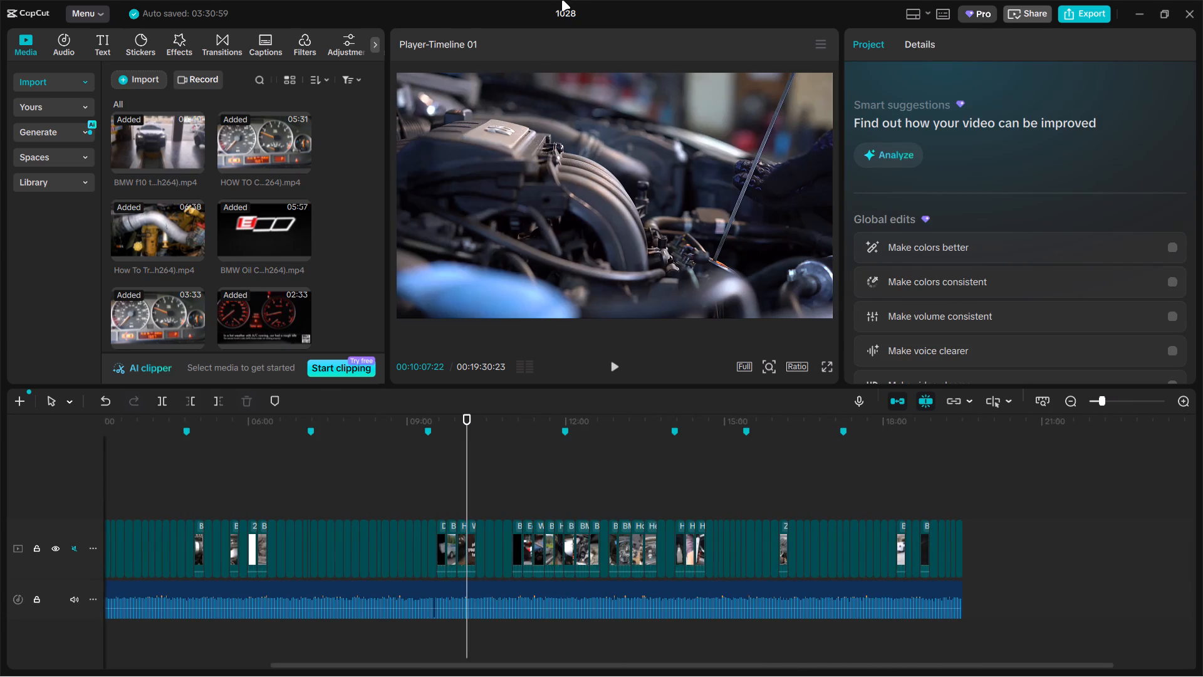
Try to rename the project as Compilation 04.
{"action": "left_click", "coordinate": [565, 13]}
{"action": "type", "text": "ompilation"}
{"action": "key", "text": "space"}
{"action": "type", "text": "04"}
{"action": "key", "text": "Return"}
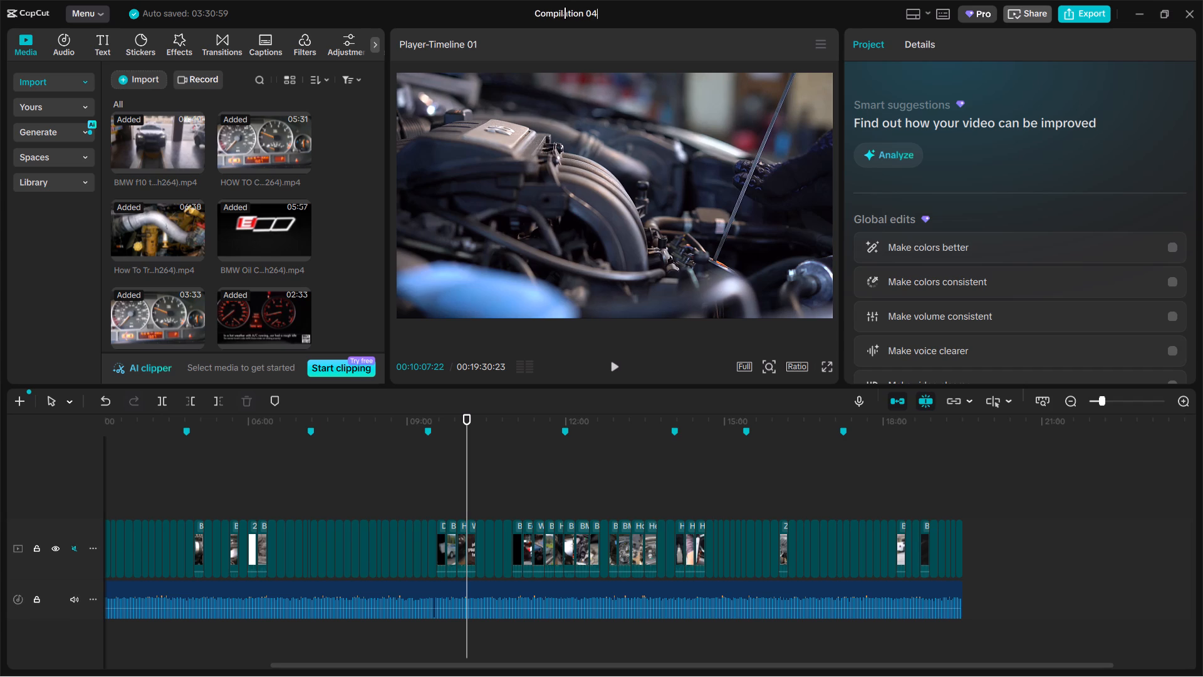
Rename the project as Compilation 05.
{"action": "left_click", "coordinate": [578, 14]}
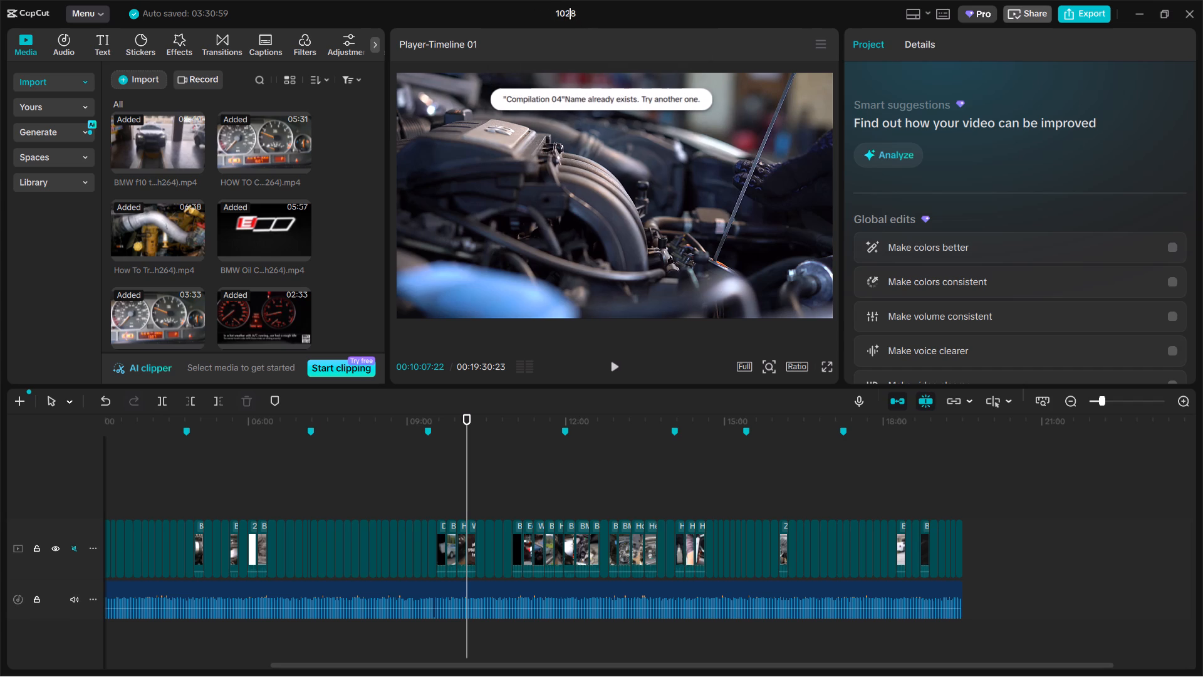
{"action": "left_click", "coordinate": [570, 14]}
{"action": "type", "text": "ompilation 05"}
{"action": "key", "text": "Return"}
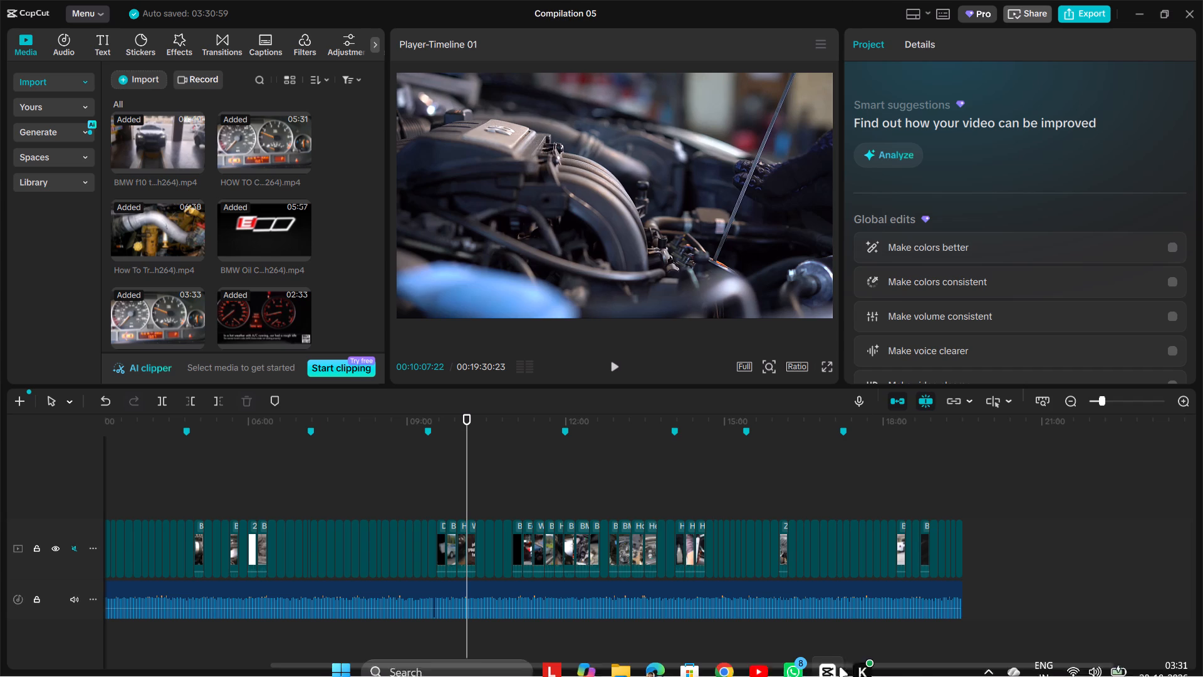